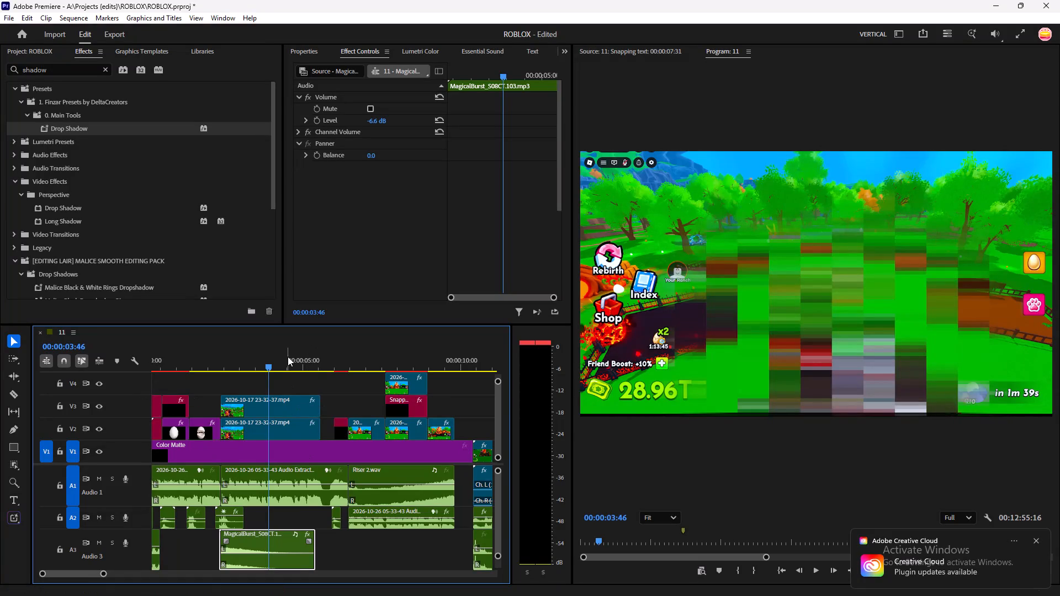
Review the opening eleven seconds of the sequence, checking the text, gameplay and cut points from the start.
{"action": "left_click", "coordinate": [333, 381]}
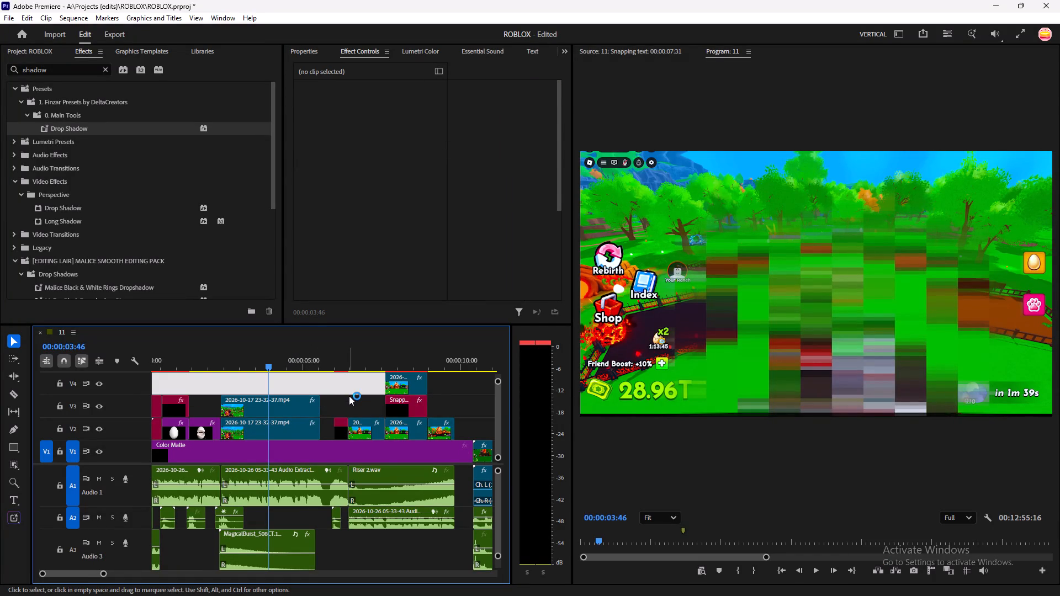
{"action": "key", "text": "minus"}
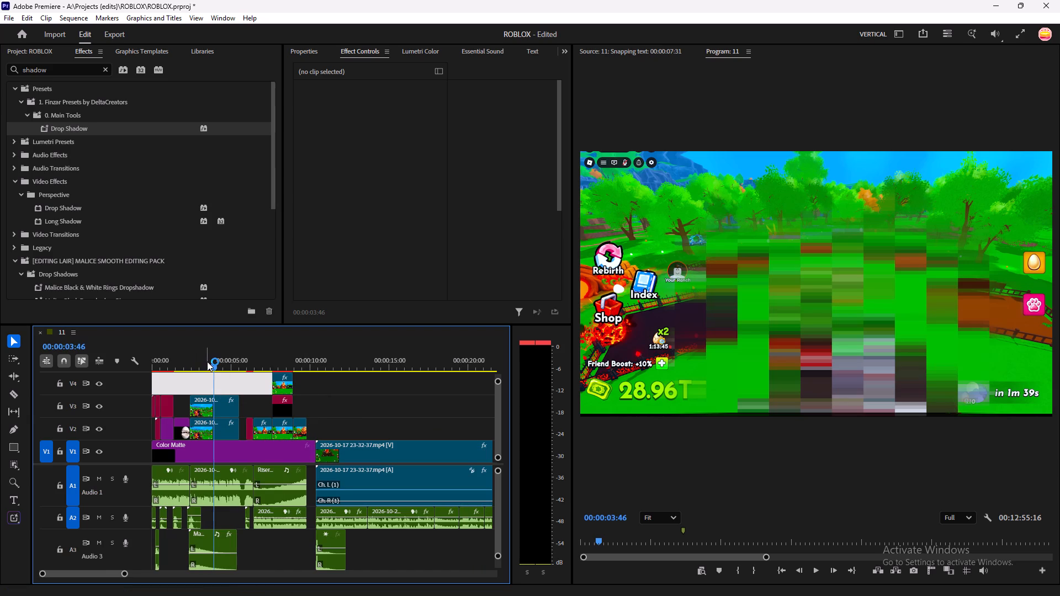
{"action": "left_click_drag", "start_coordinate": [207, 361], "coordinate": [253, 401]}
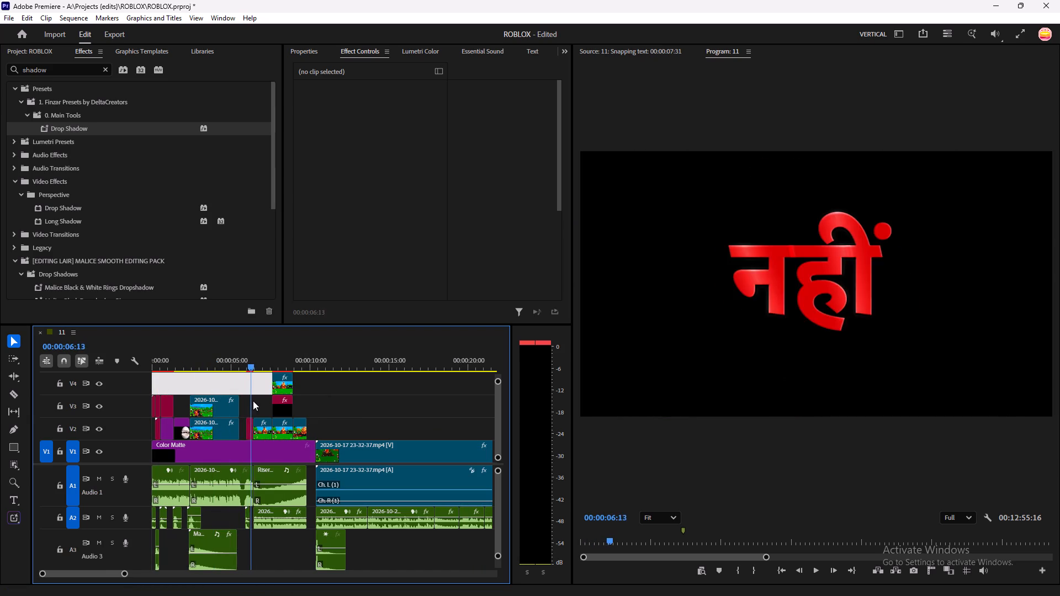
{"action": "left_click_drag", "start_coordinate": [253, 401], "coordinate": [251, 407]}
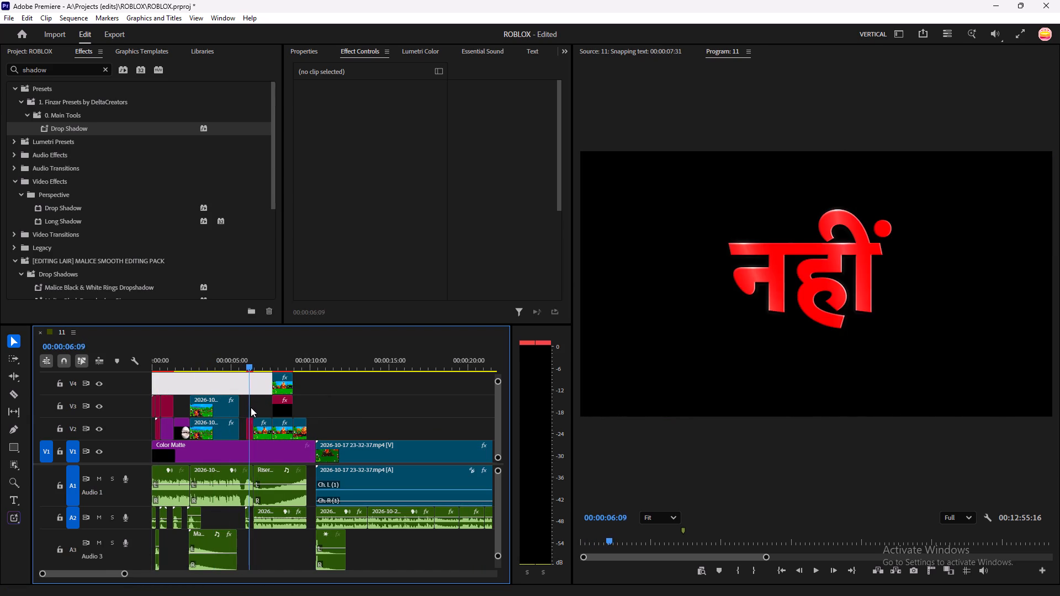
{"action": "left_click_drag", "start_coordinate": [251, 407], "coordinate": [260, 407]}
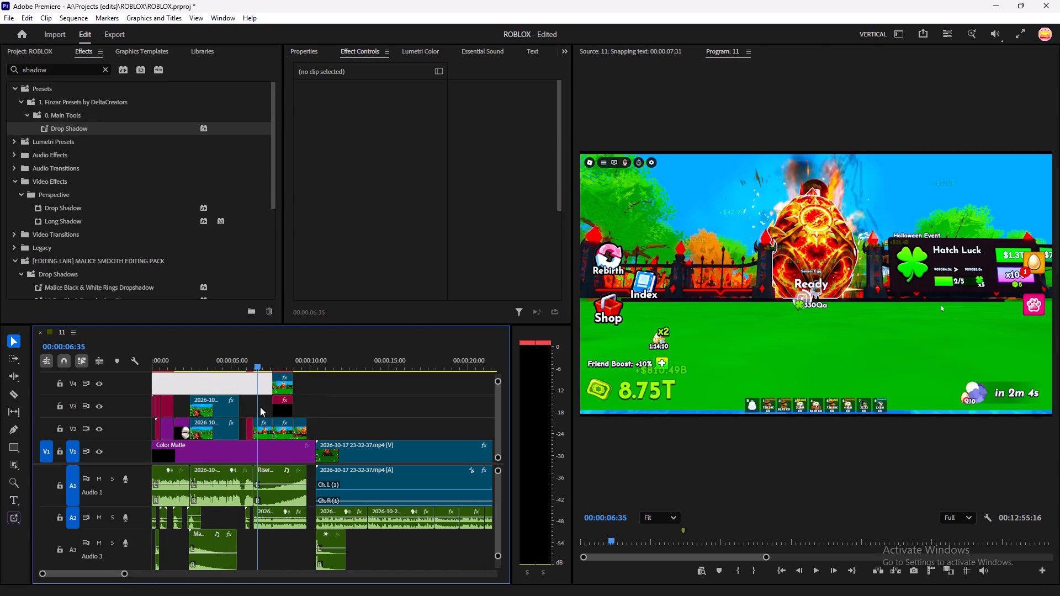
{"action": "left_click_drag", "start_coordinate": [260, 407], "coordinate": [289, 405]}
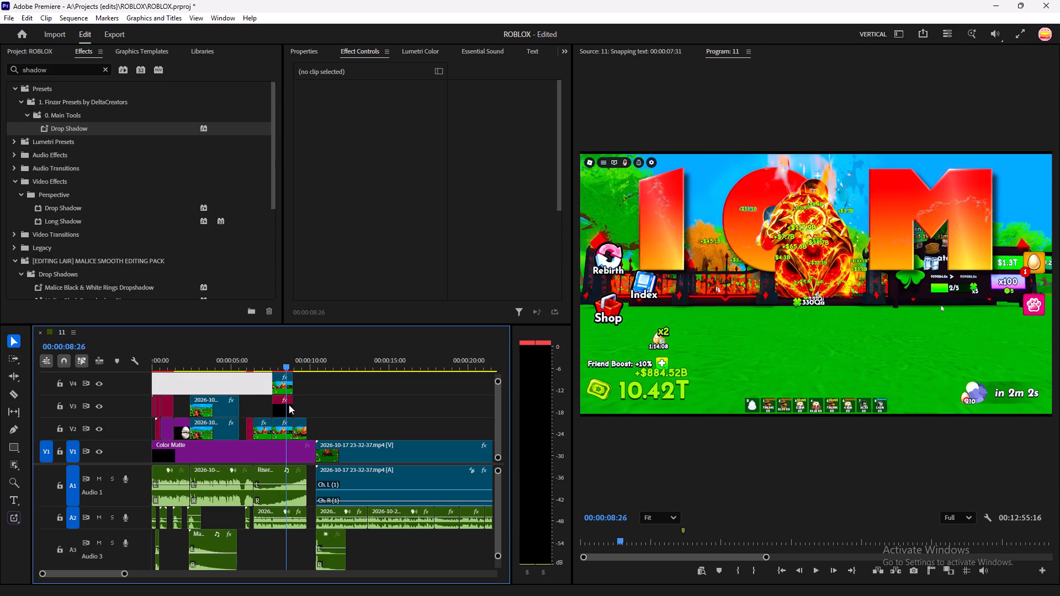
{"action": "left_click_drag", "start_coordinate": [289, 405], "coordinate": [309, 401]}
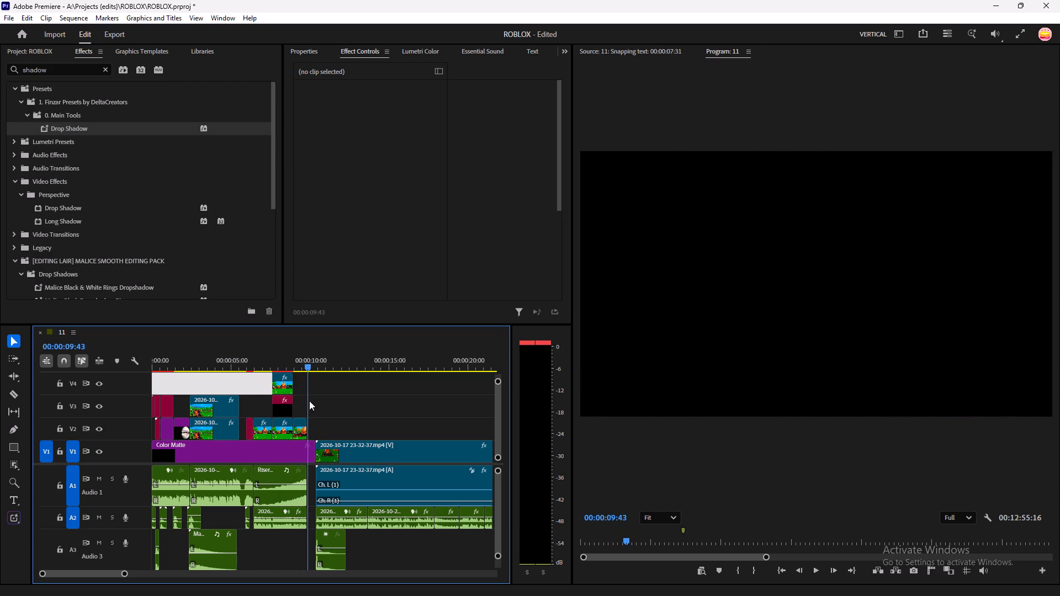
{"action": "left_click_drag", "start_coordinate": [309, 401], "coordinate": [336, 401]}
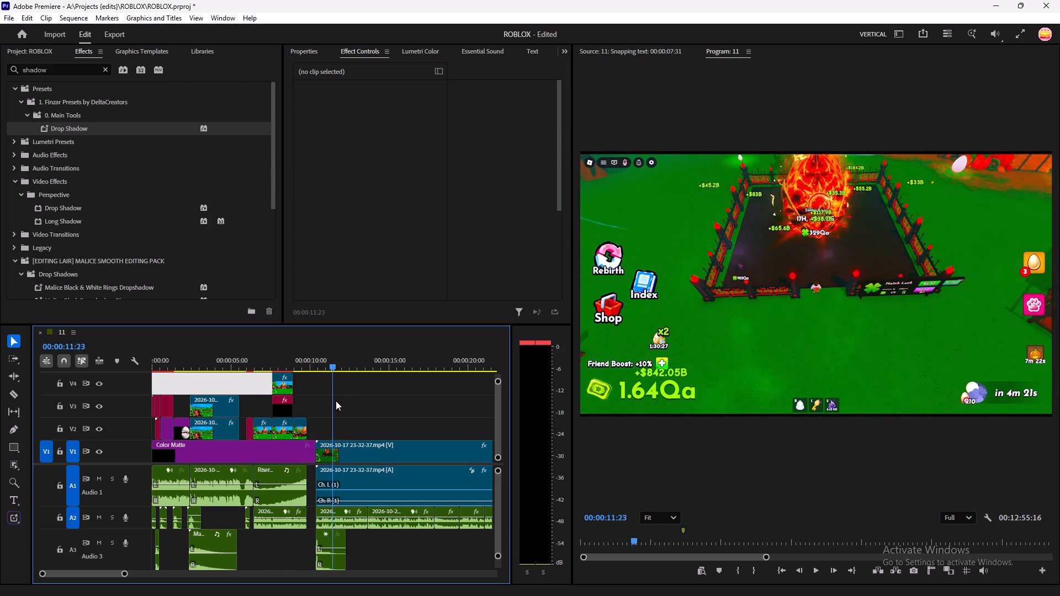
{"action": "left_click_drag", "start_coordinate": [336, 401], "coordinate": [320, 415]}
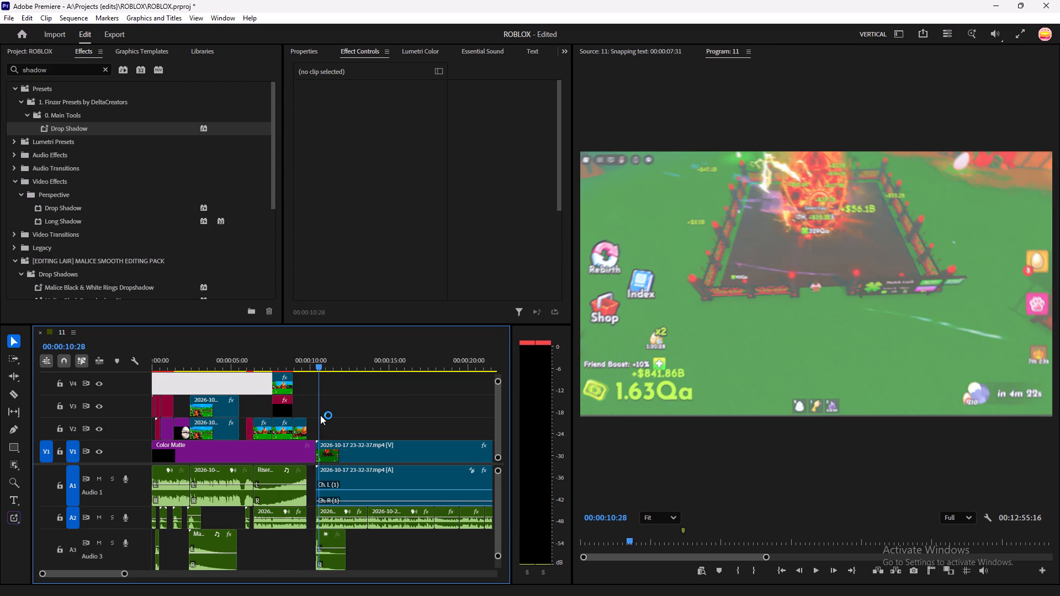
{"action": "left_click_drag", "start_coordinate": [320, 415], "coordinate": [324, 416]}
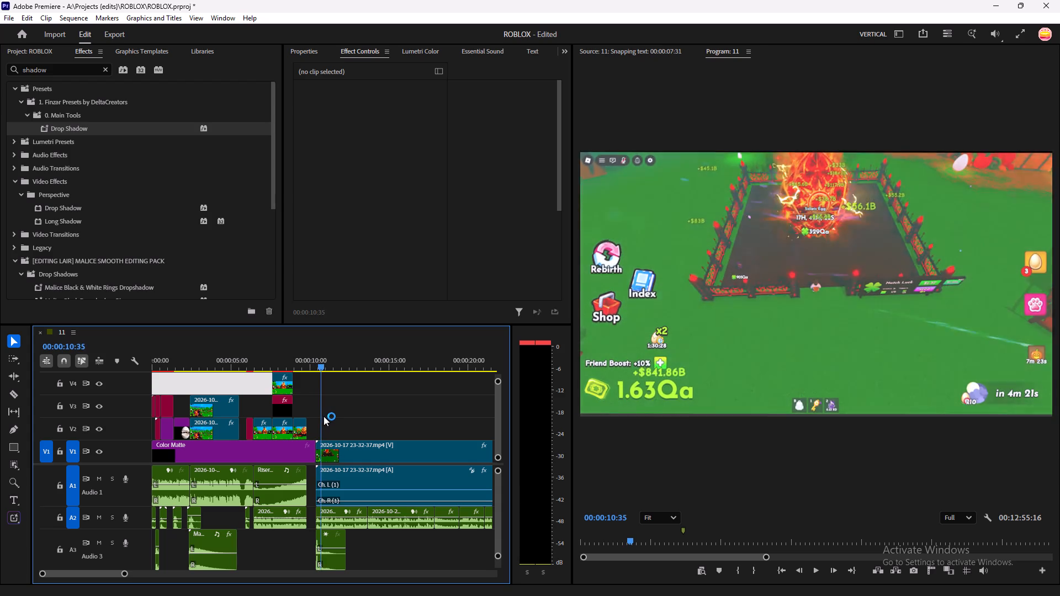
{"action": "left_click_drag", "start_coordinate": [324, 416], "coordinate": [327, 416]}
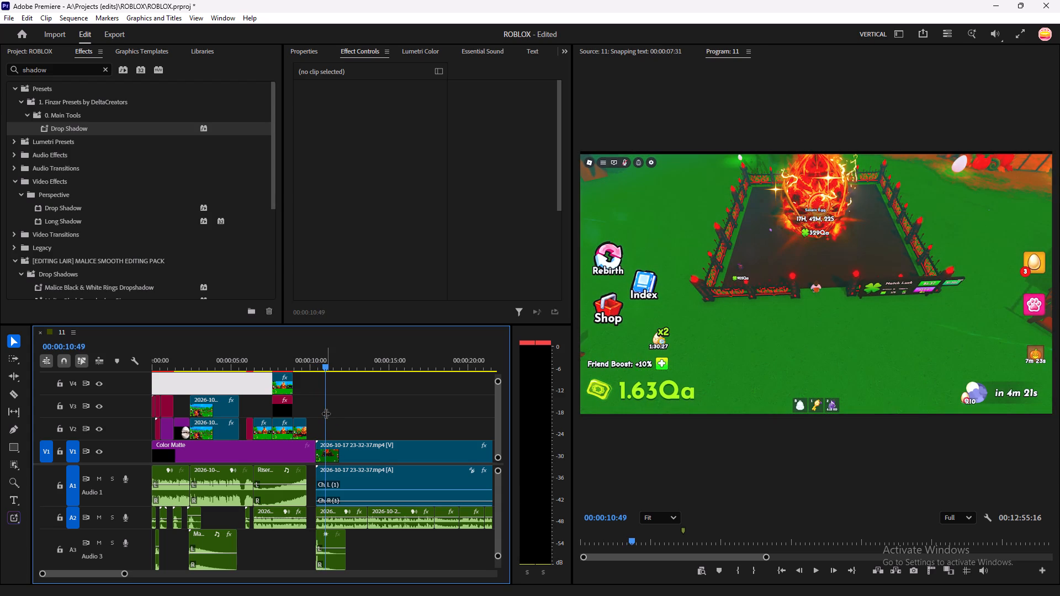
{"action": "left_click_drag", "start_coordinate": [326, 365], "coordinate": [152, 428]}
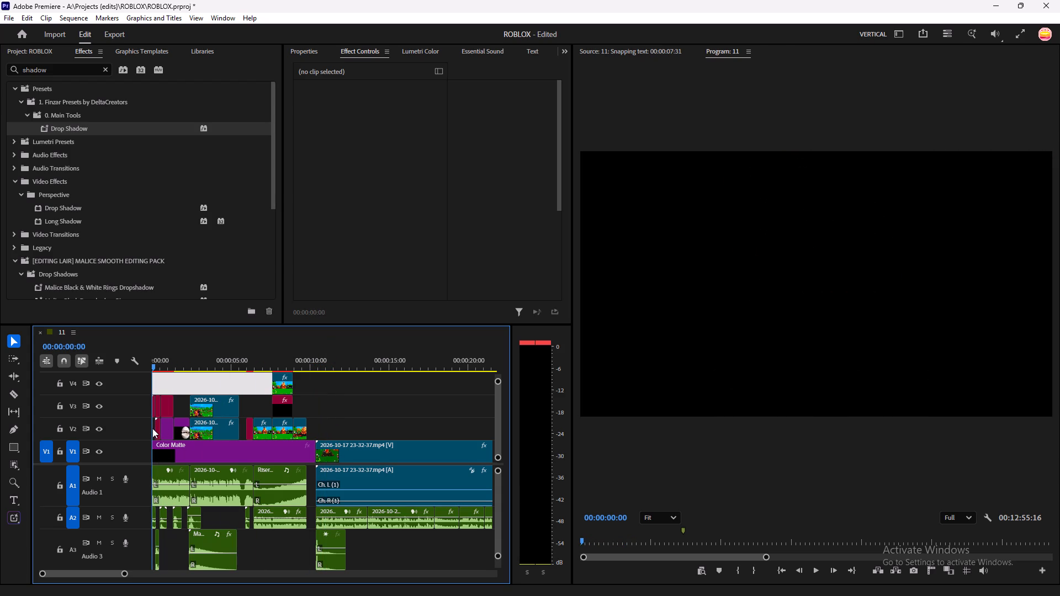
{"action": "left_click_drag", "start_coordinate": [152, 428], "coordinate": [147, 438]}
Enlarge the three opening Snapping text clips for HUM and AAJ together to a scale of 164%.
{"action": "key", "text": "equal"}
{"action": "key", "text": "equal"}
{"action": "key", "text": "equal"}
{"action": "key", "text": "equal"}
{"action": "left_click_drag", "start_coordinate": [172, 377], "coordinate": [195, 395]}
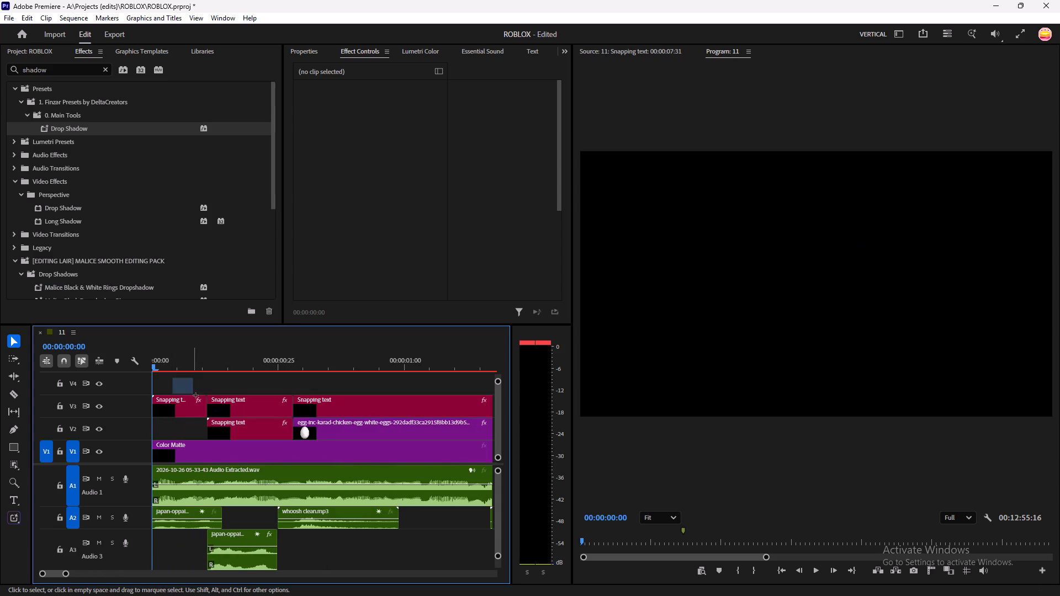
{"action": "left_click_drag", "start_coordinate": [195, 395], "coordinate": [239, 423]}
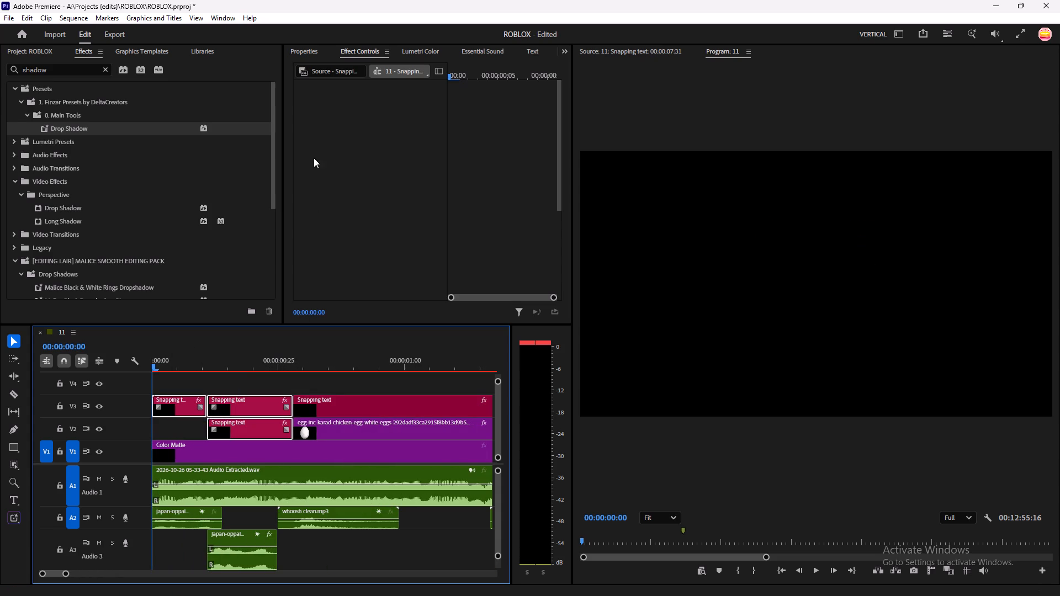
{"action": "left_click", "coordinate": [309, 48]}
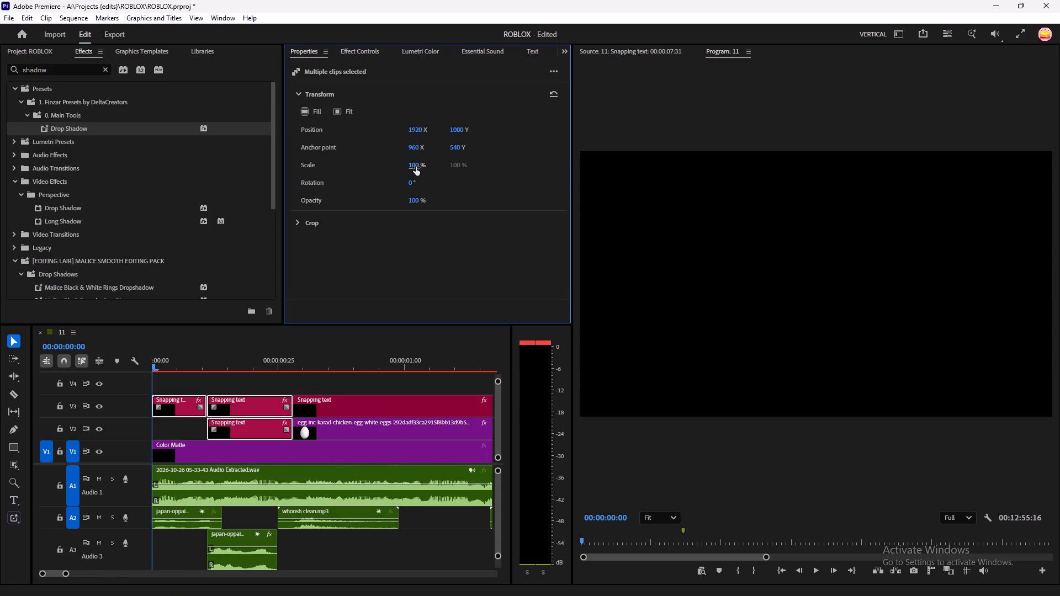
{"action": "left_click_drag", "start_coordinate": [416, 167], "coordinate": [425, 167]}
{"action": "left_click_drag", "start_coordinate": [425, 167], "coordinate": [427, 167]}
{"action": "left_click_drag", "start_coordinate": [157, 363], "coordinate": [202, 372]}
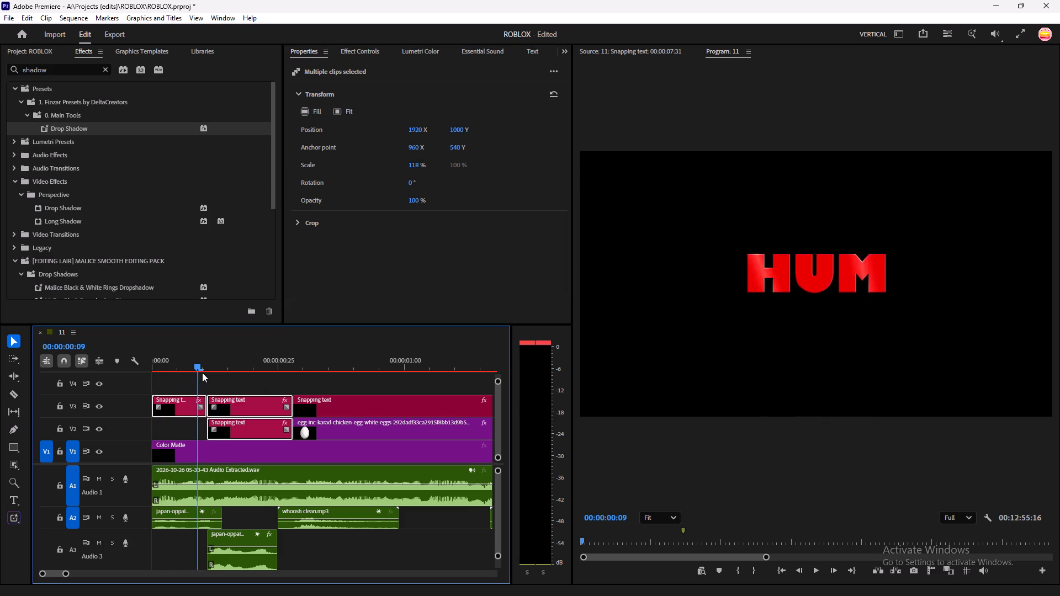
{"action": "left_click_drag", "start_coordinate": [202, 372], "coordinate": [245, 376]}
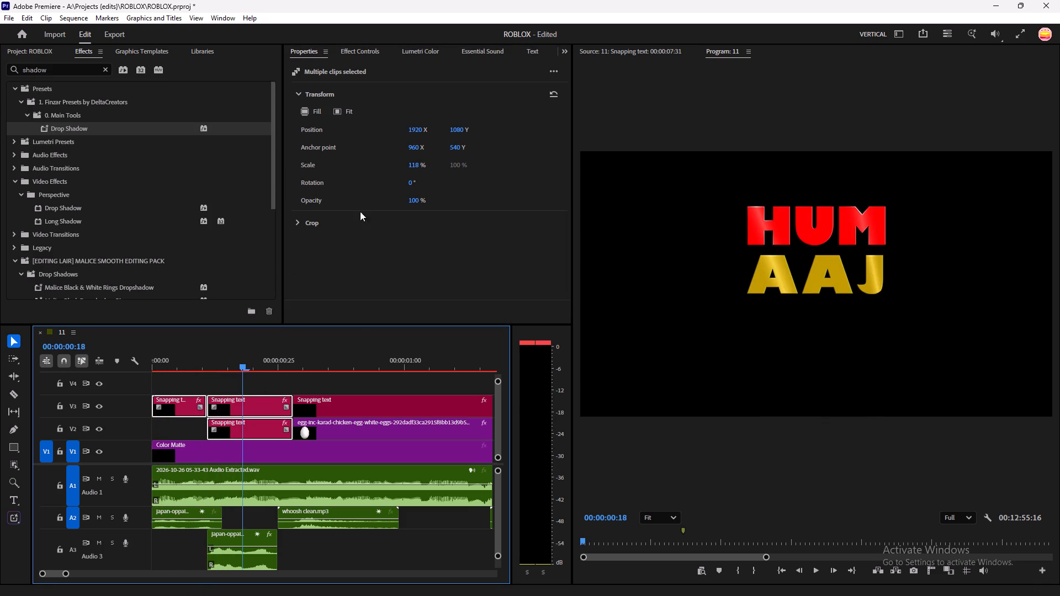
{"action": "left_click_drag", "start_coordinate": [417, 166], "coordinate": [454, 175]}
Lower the three selected HUM and AAJ text clips by setting their anchor point Y to 340, and preview the animation.
{"action": "left_click_drag", "start_coordinate": [454, 146], "coordinate": [410, 163]}
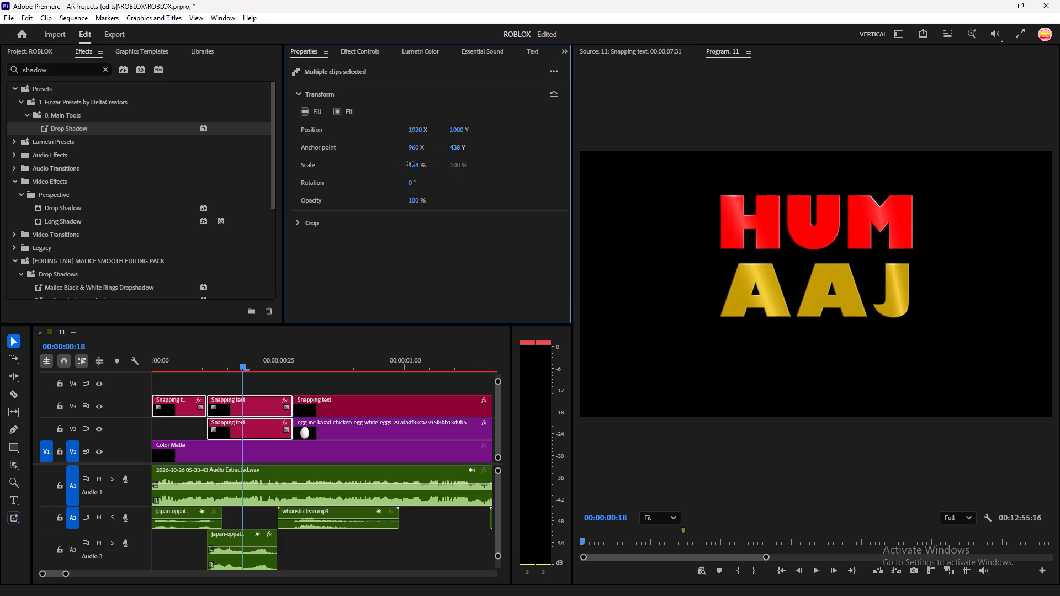
{"action": "left_click_drag", "start_coordinate": [410, 163], "coordinate": [368, 173]}
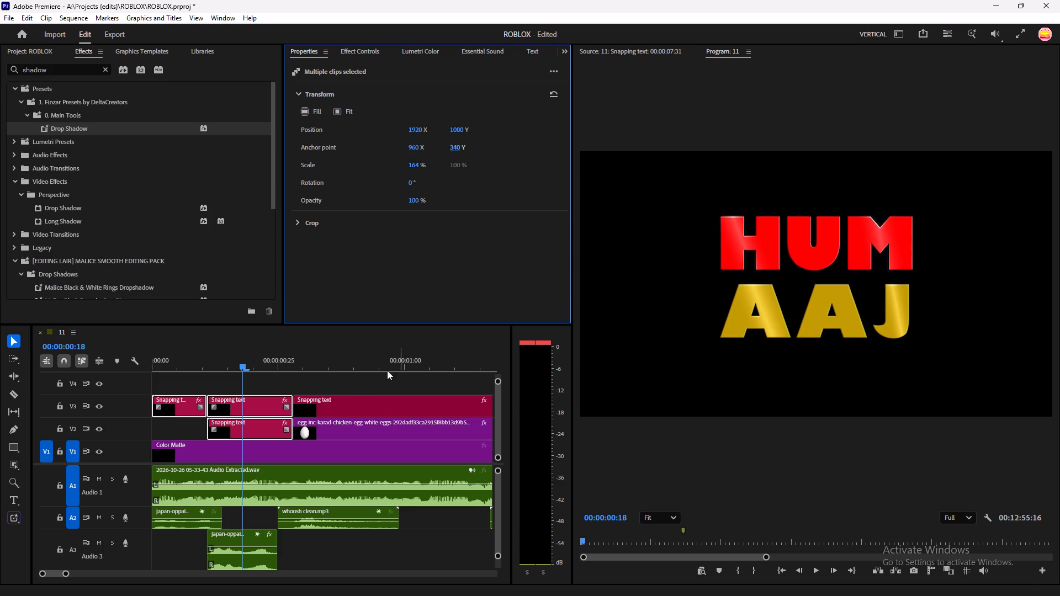
{"action": "left_click_drag", "start_coordinate": [239, 364], "coordinate": [214, 372]}
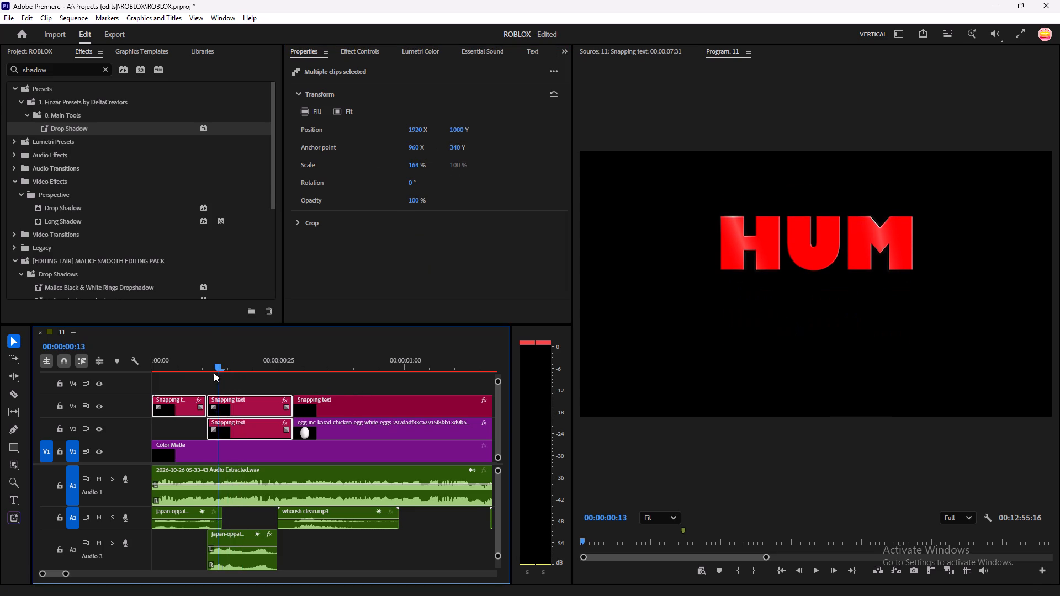
{"action": "left_click_drag", "start_coordinate": [214, 372], "coordinate": [181, 382]}
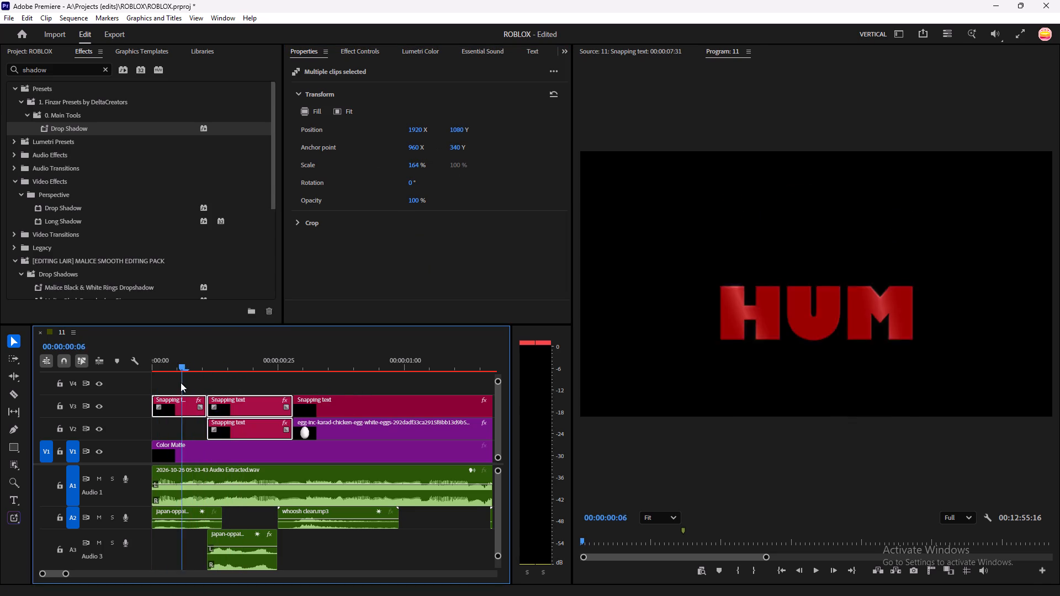
{"action": "left_click_drag", "start_coordinate": [181, 382], "coordinate": [282, 392]}
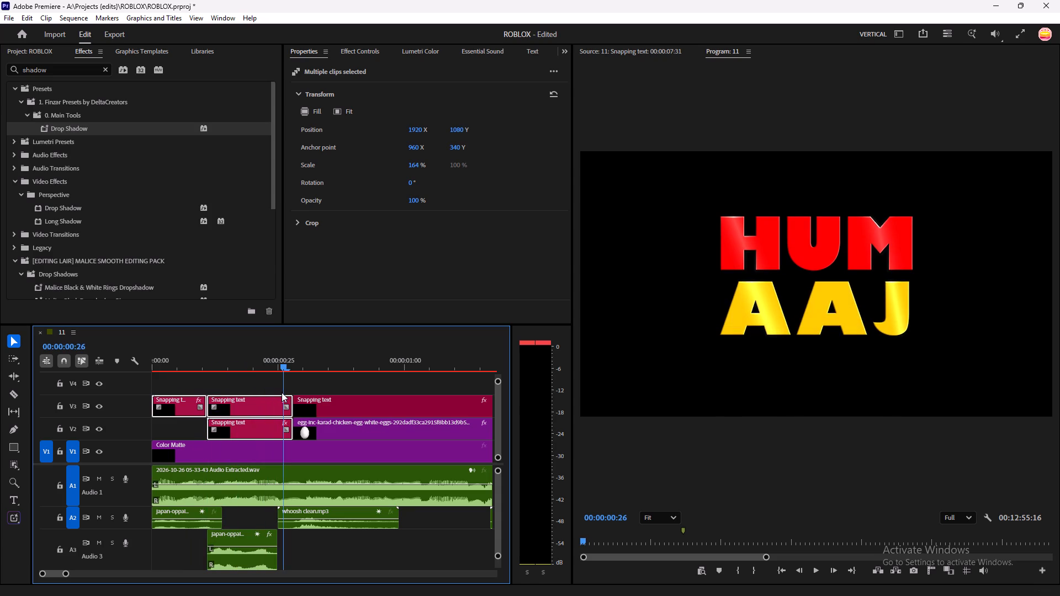
{"action": "left_click_drag", "start_coordinate": [282, 392], "coordinate": [251, 402]}
Shift the AAJ text clip on V2 slightly left by setting its position X to 1897.
{"action": "left_click", "coordinate": [287, 379]}
{"action": "left_click", "coordinate": [251, 426]}
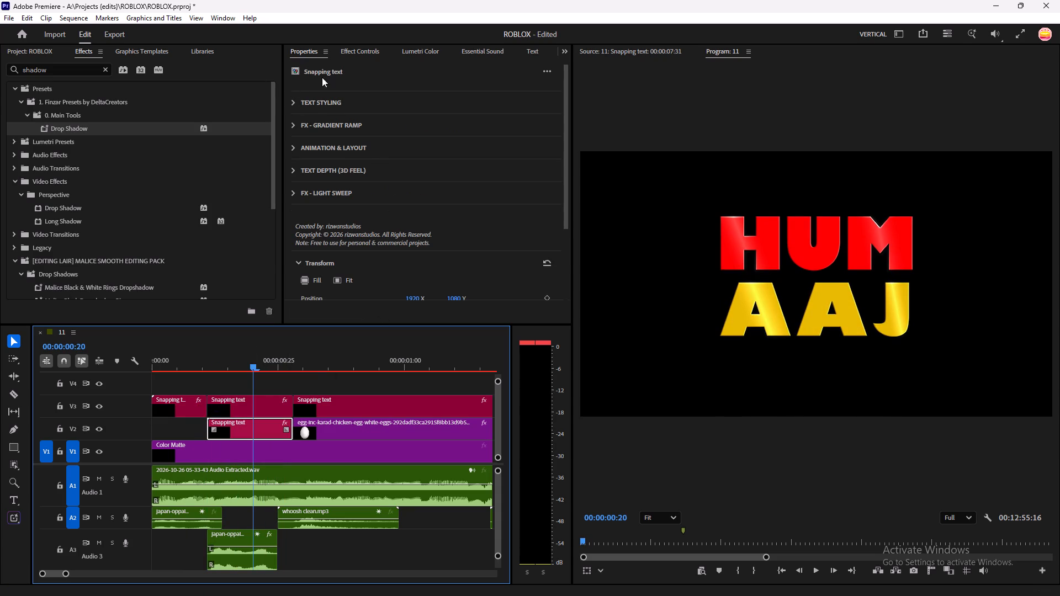
{"action": "scroll", "coordinate": [385, 210], "scroll_direction": "down", "scroll_amount": 5}
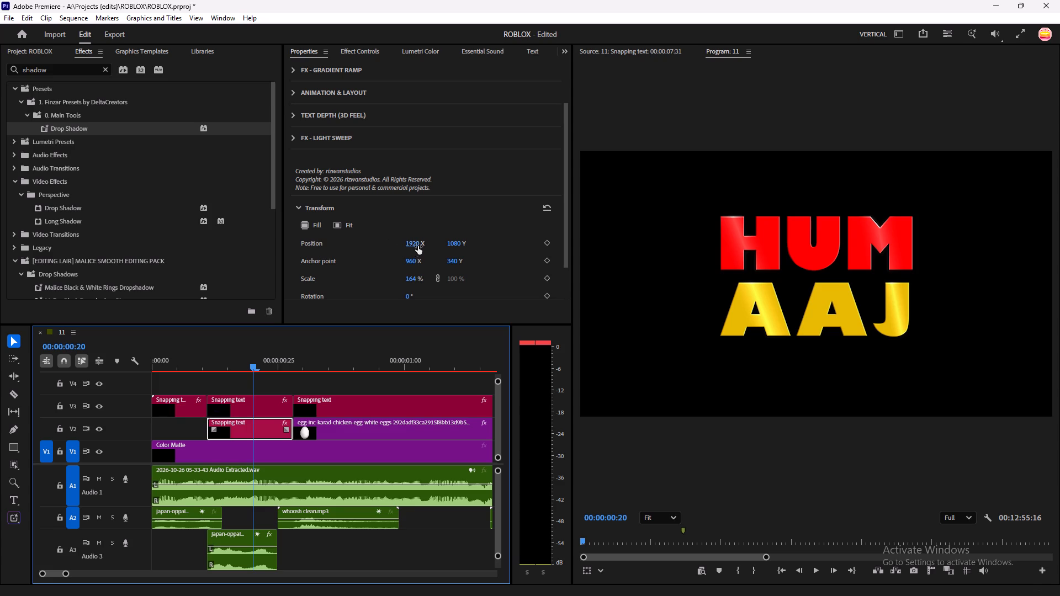
{"action": "left_click_drag", "start_coordinate": [418, 245], "coordinate": [405, 248]}
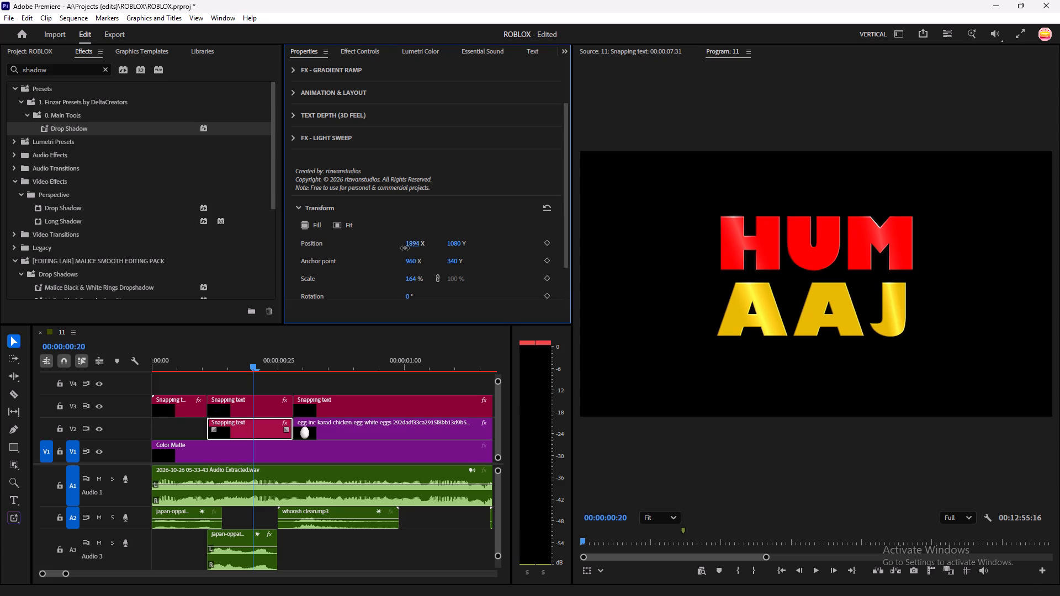
{"action": "left_click_drag", "start_coordinate": [405, 248], "coordinate": [407, 249]}
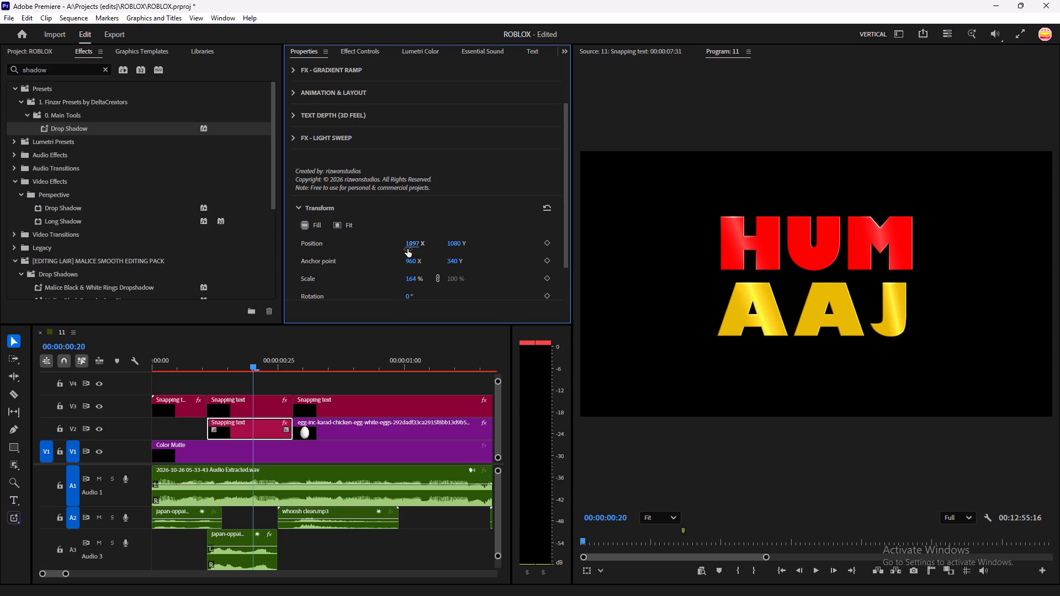
Copy the first Malice Rumble Transform effect from the whole egg clip on V2 onto the 100 Snapping text clip on V3.
{"action": "left_click", "coordinate": [273, 378]}
{"action": "left_click_drag", "start_coordinate": [252, 367], "coordinate": [314, 374]}
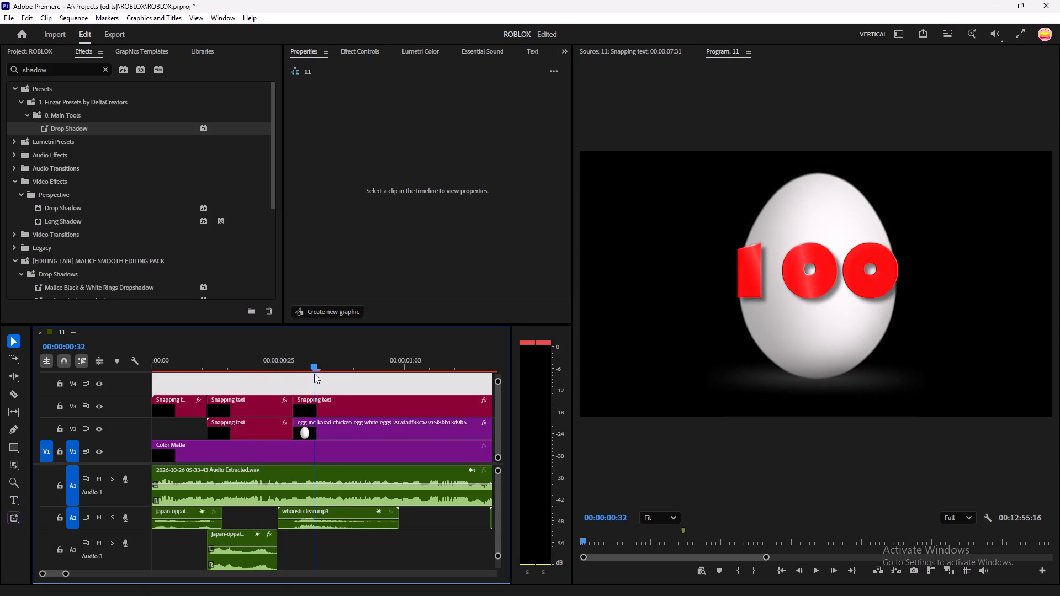
{"action": "left_click_drag", "start_coordinate": [314, 374], "coordinate": [385, 372]}
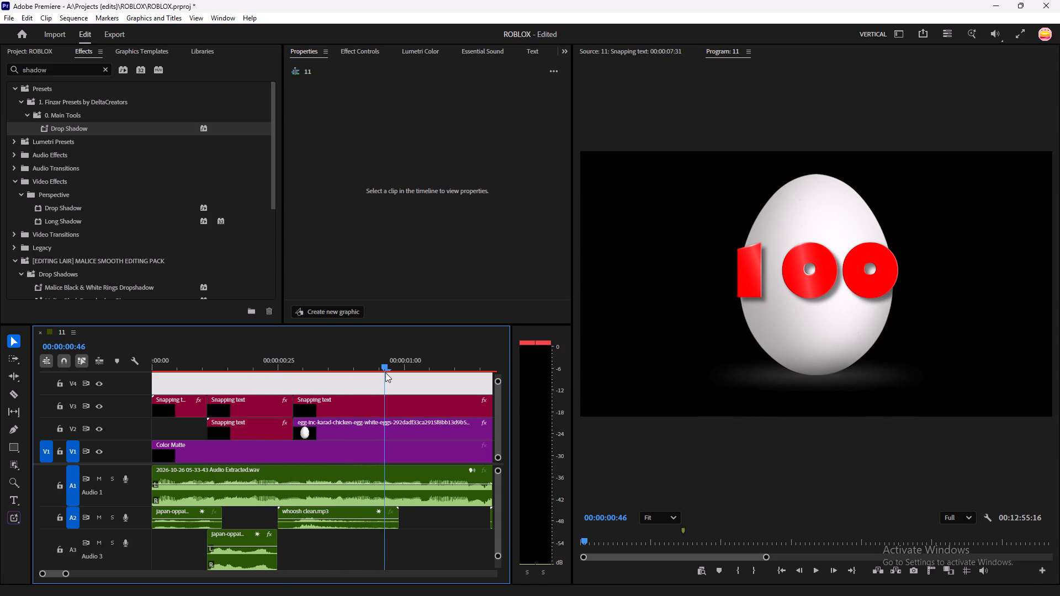
{"action": "left_click_drag", "start_coordinate": [385, 372], "coordinate": [386, 372]}
{"action": "left_click", "coordinate": [354, 426]}
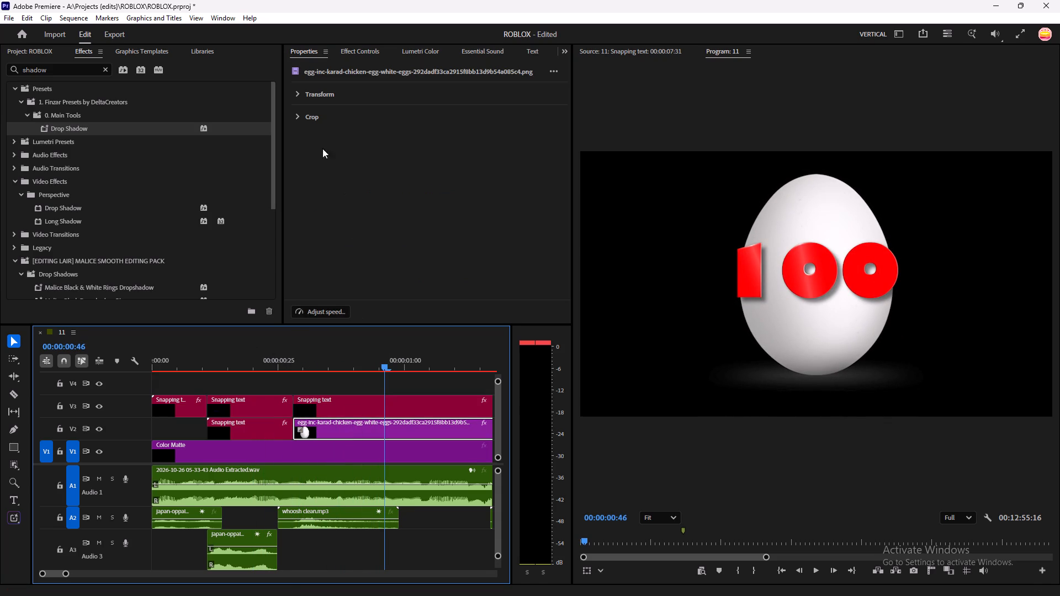
{"action": "left_click", "coordinate": [360, 50]}
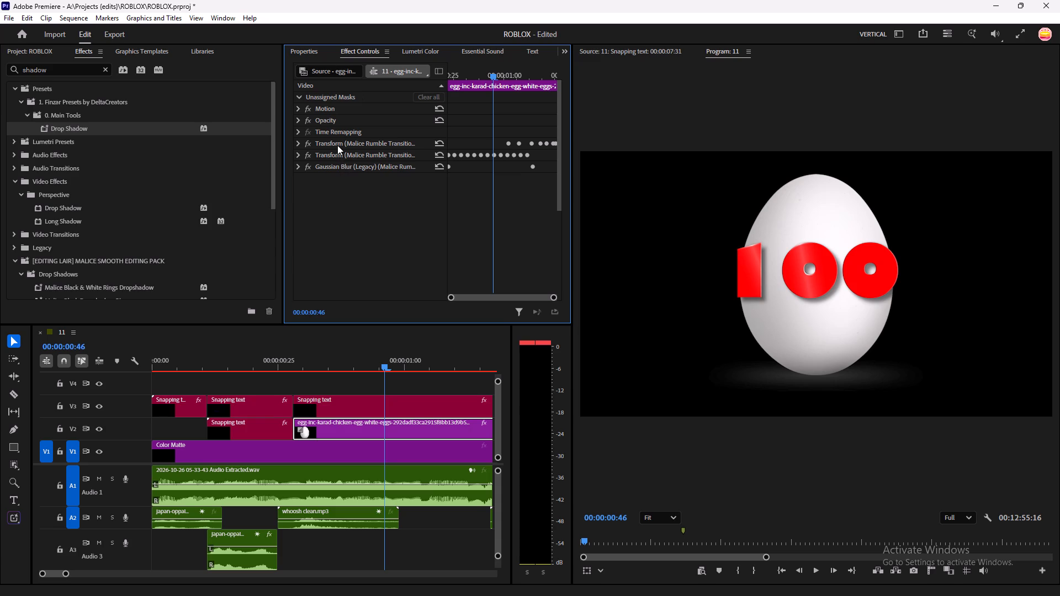
{"action": "left_click", "coordinate": [337, 145]}
{"action": "right_click", "coordinate": [340, 141]}
{"action": "left_click", "coordinate": [378, 191]}
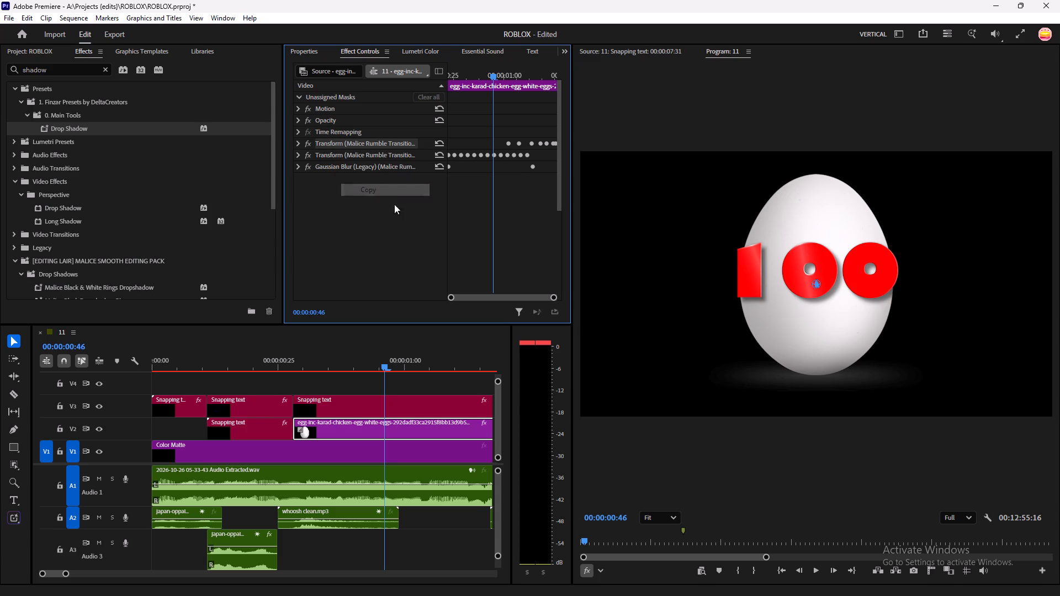
{"action": "left_click", "coordinate": [391, 391]}
{"action": "left_click", "coordinate": [393, 405]}
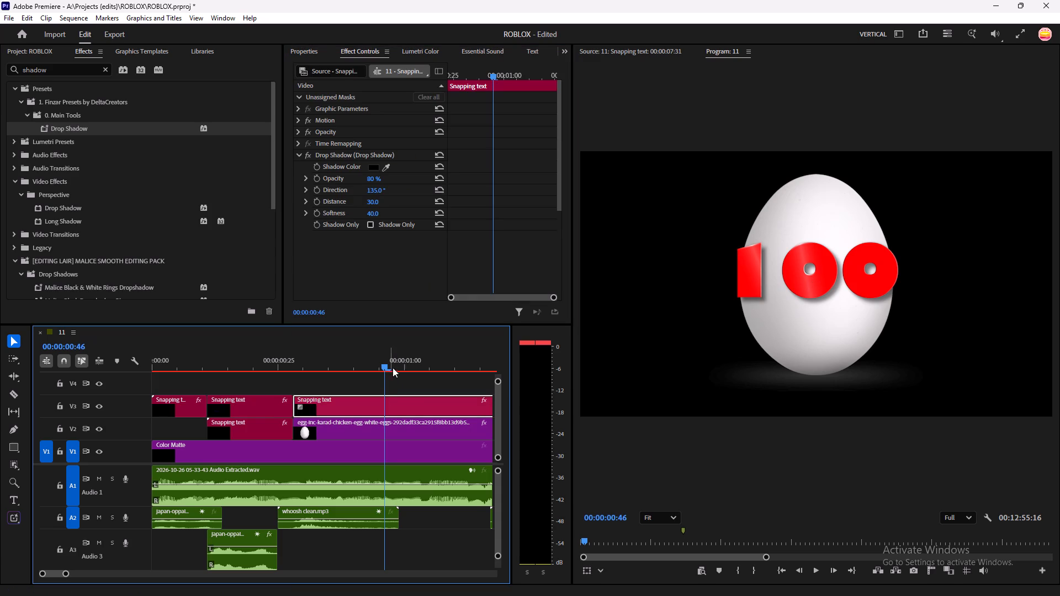
{"action": "key", "text": "ctrl+v"}
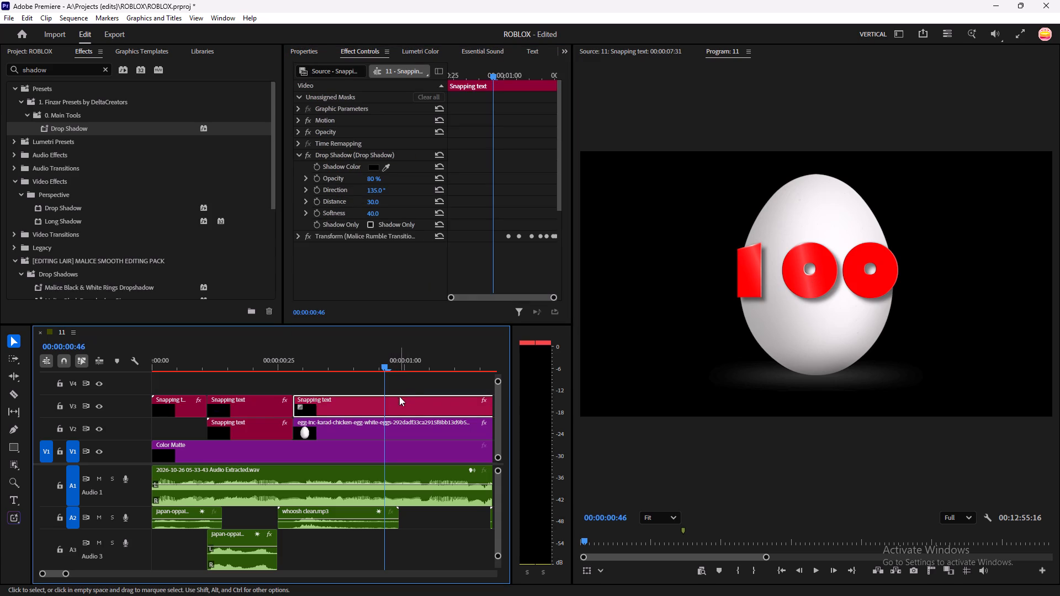
Copy the egg clip's second Malice Rumble Transform effect onto the 100 text clip on V3.
{"action": "left_click", "coordinate": [391, 427]}
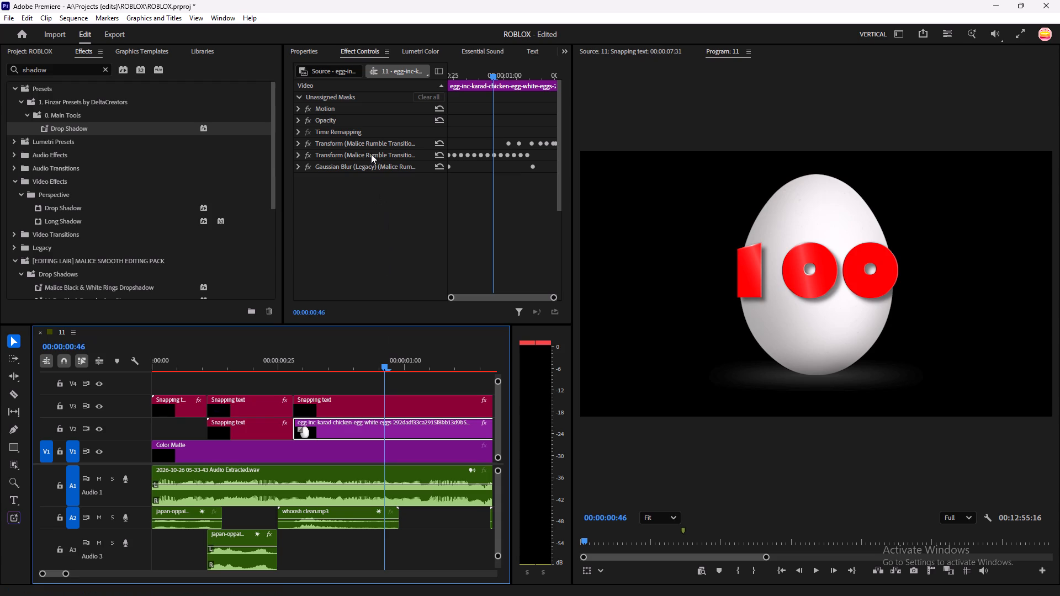
{"action": "left_click", "coordinate": [371, 153]}
{"action": "right_click", "coordinate": [371, 153]}
{"action": "left_click", "coordinate": [402, 200]}
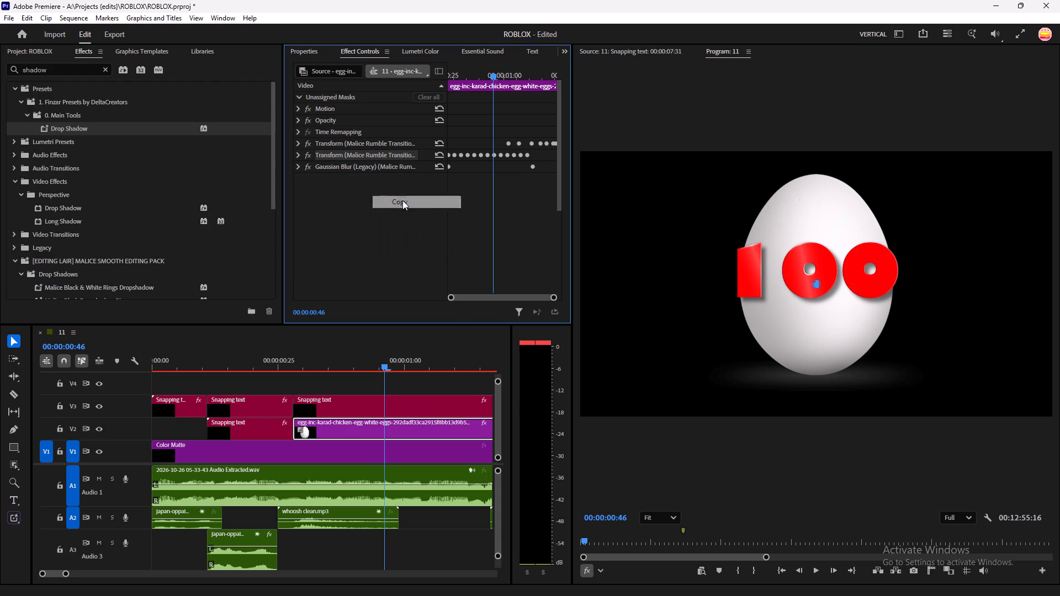
{"action": "left_click", "coordinate": [414, 408]}
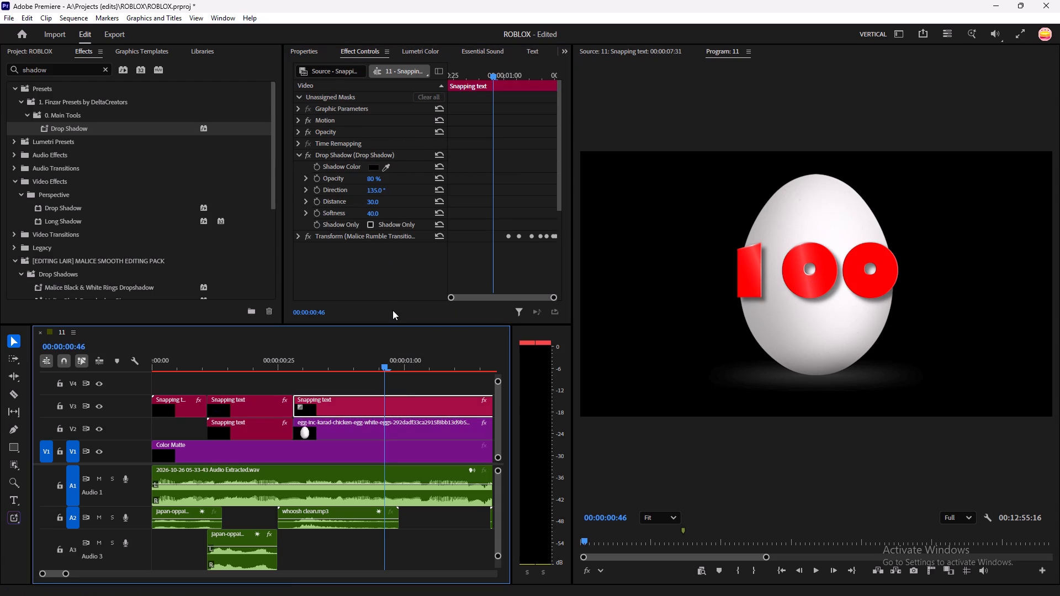
{"action": "key", "text": "ctrl+v"}
Copy the egg clip's Gaussian Blur (Legacy) effect onto the 100 text clip and preview the combined animation.
{"action": "left_click", "coordinate": [405, 428]}
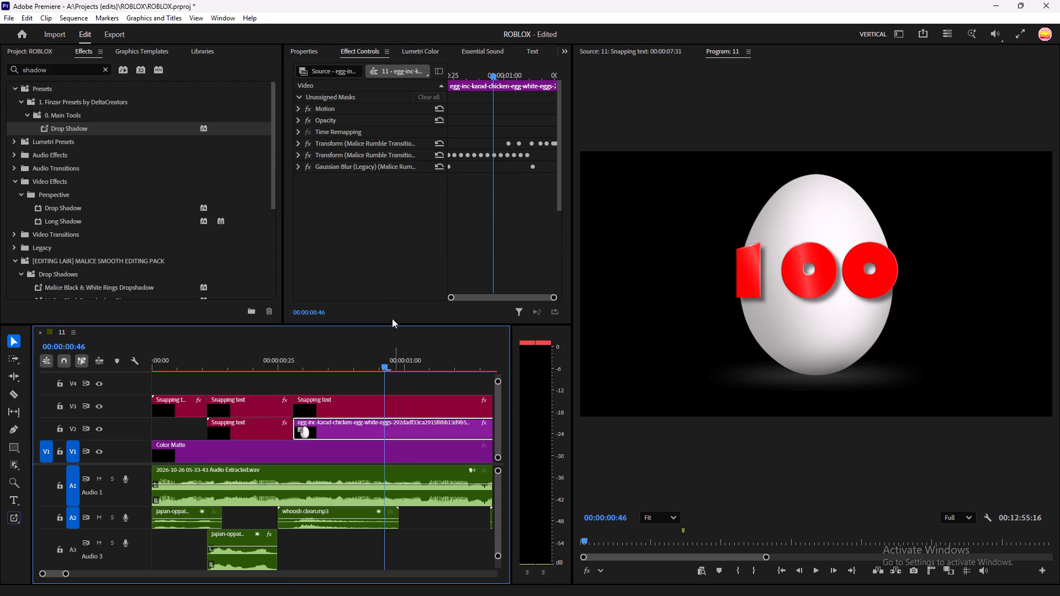
{"action": "right_click", "coordinate": [361, 168]}
{"action": "left_click", "coordinate": [389, 215]}
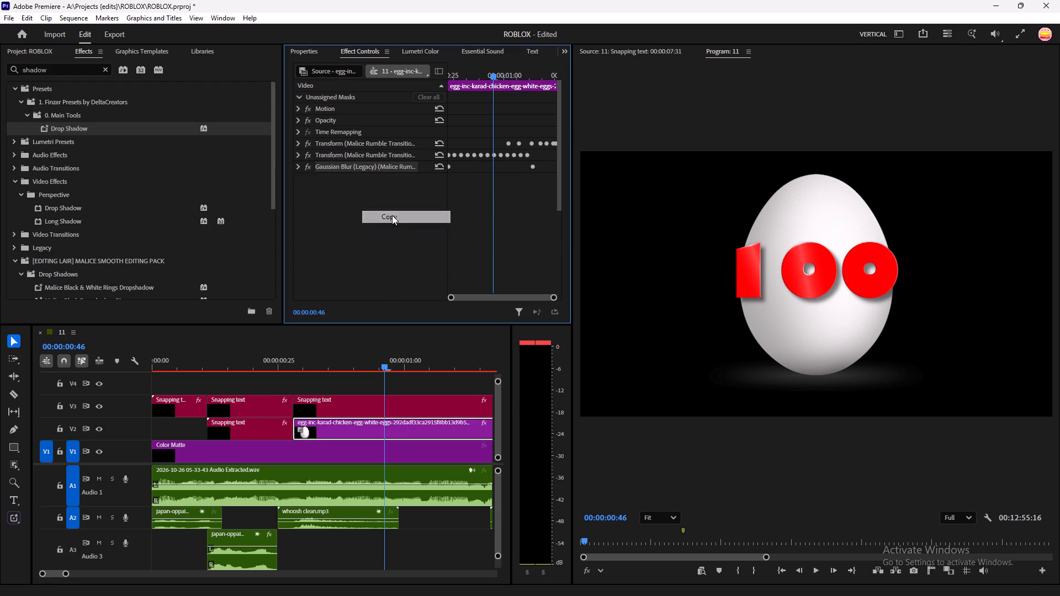
{"action": "left_click", "coordinate": [412, 408]}
{"action": "key", "text": "ctrl+v"}
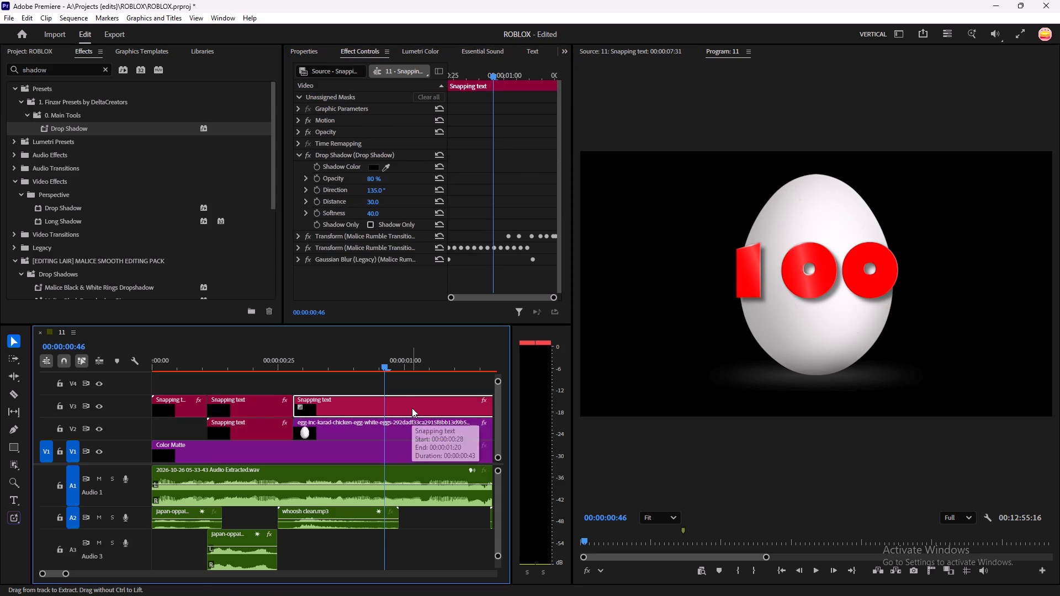
{"action": "left_click_drag", "start_coordinate": [386, 364], "coordinate": [337, 382]}
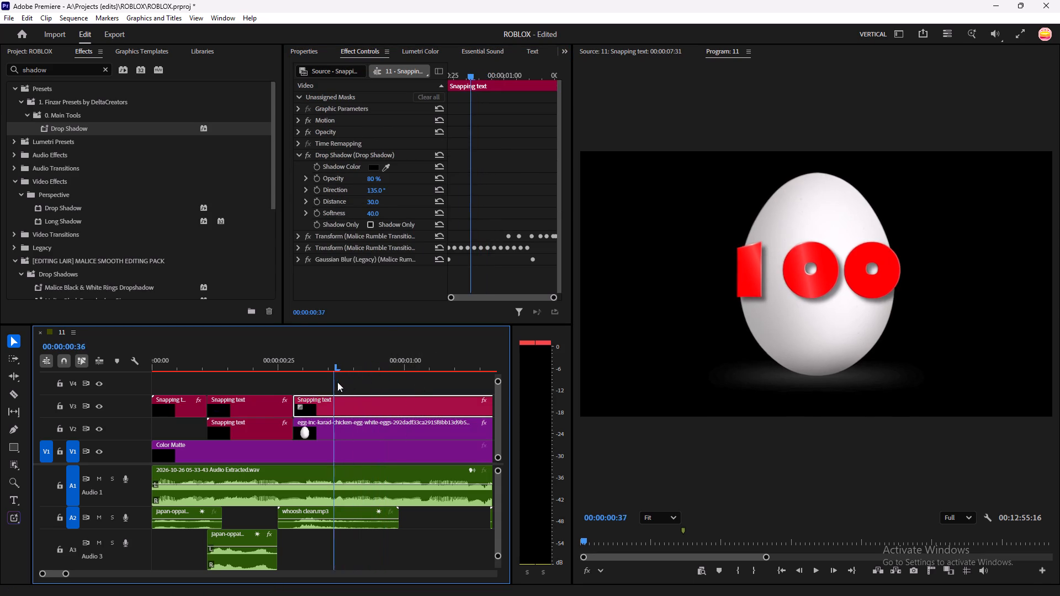
{"action": "left_click_drag", "start_coordinate": [337, 382], "coordinate": [313, 409]}
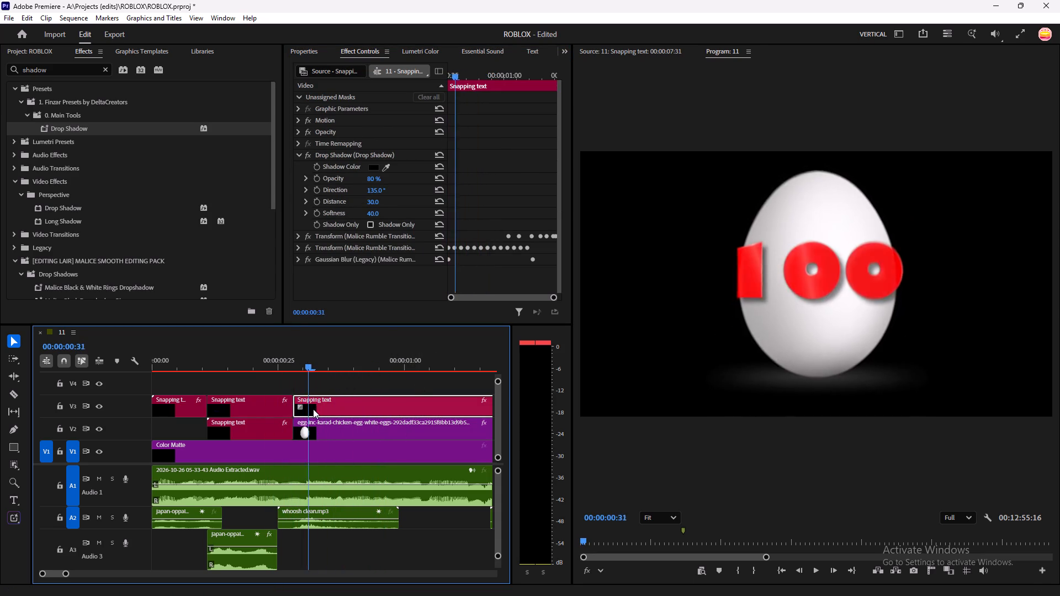
{"action": "left_click_drag", "start_coordinate": [313, 409], "coordinate": [386, 414]}
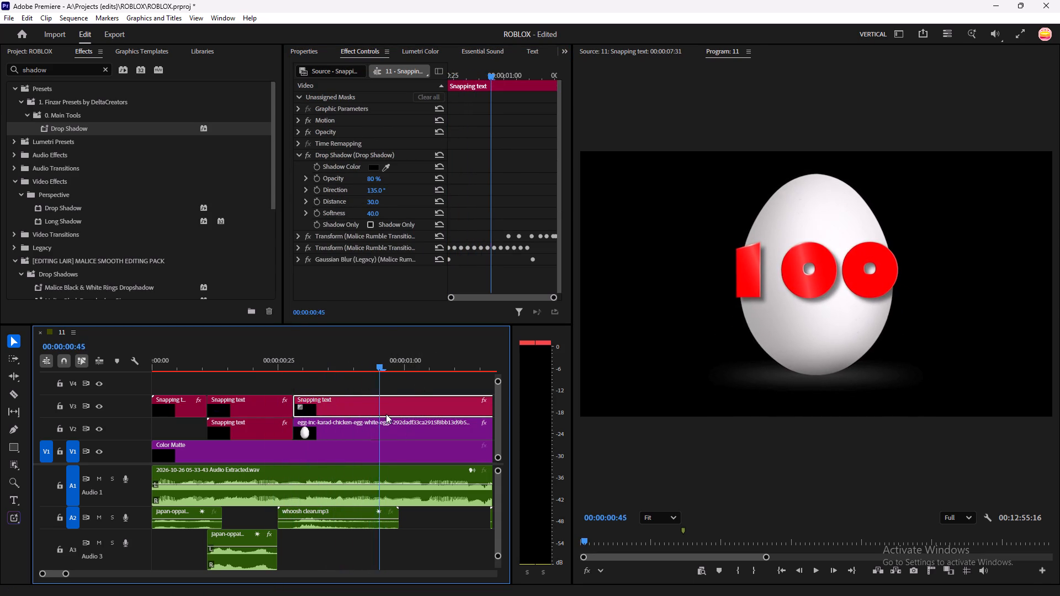
{"action": "left_click_drag", "start_coordinate": [386, 414], "coordinate": [388, 413]}
{"action": "left_click_drag", "start_coordinate": [401, 377], "coordinate": [415, 433]}
{"action": "left_click", "coordinate": [436, 391]}
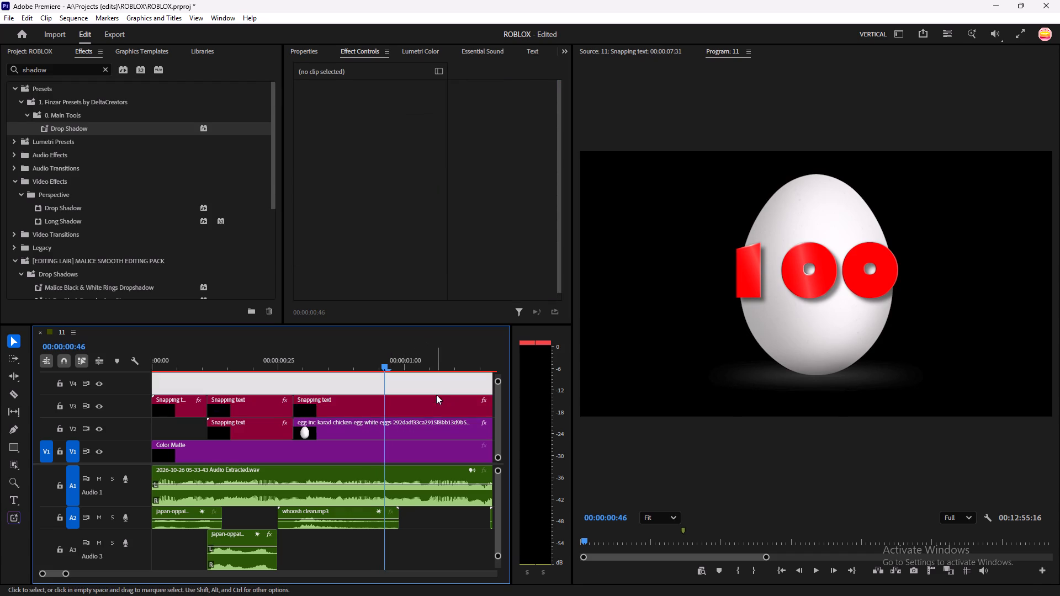
Enlarge the whole egg image on V2 to a scale of 267% and set its position Y to 1197.
{"action": "left_click", "coordinate": [426, 424]}
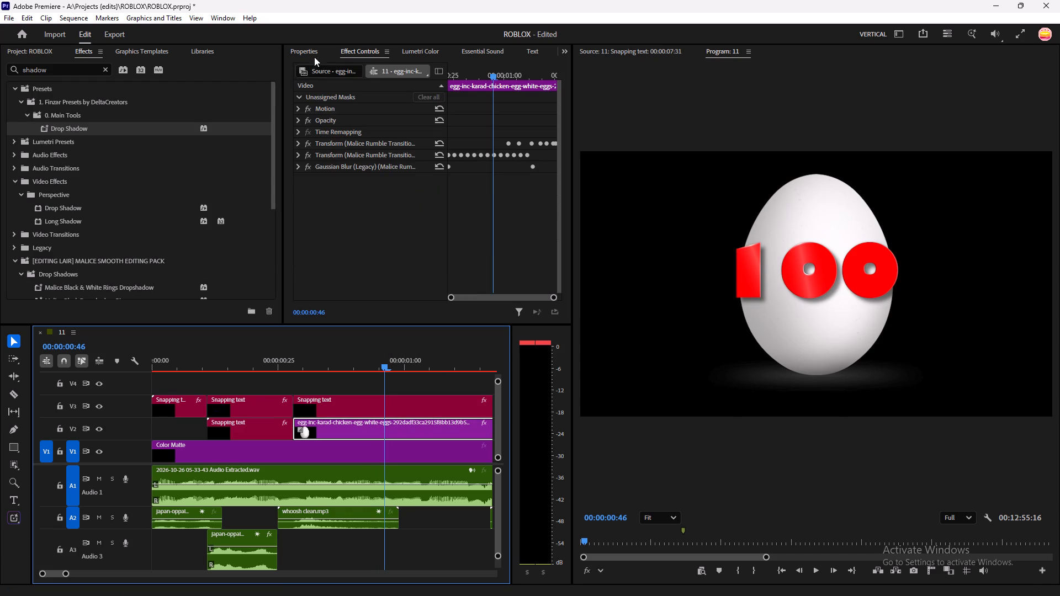
{"action": "left_click", "coordinate": [305, 51]}
{"action": "left_click", "coordinate": [298, 93]}
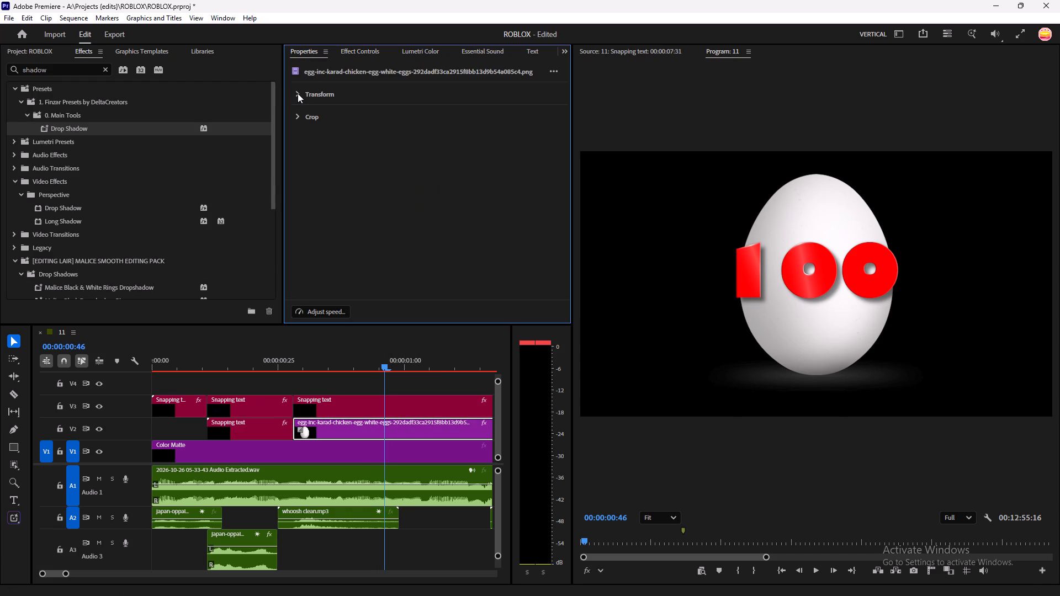
{"action": "left_click_drag", "start_coordinate": [412, 165], "coordinate": [428, 167]}
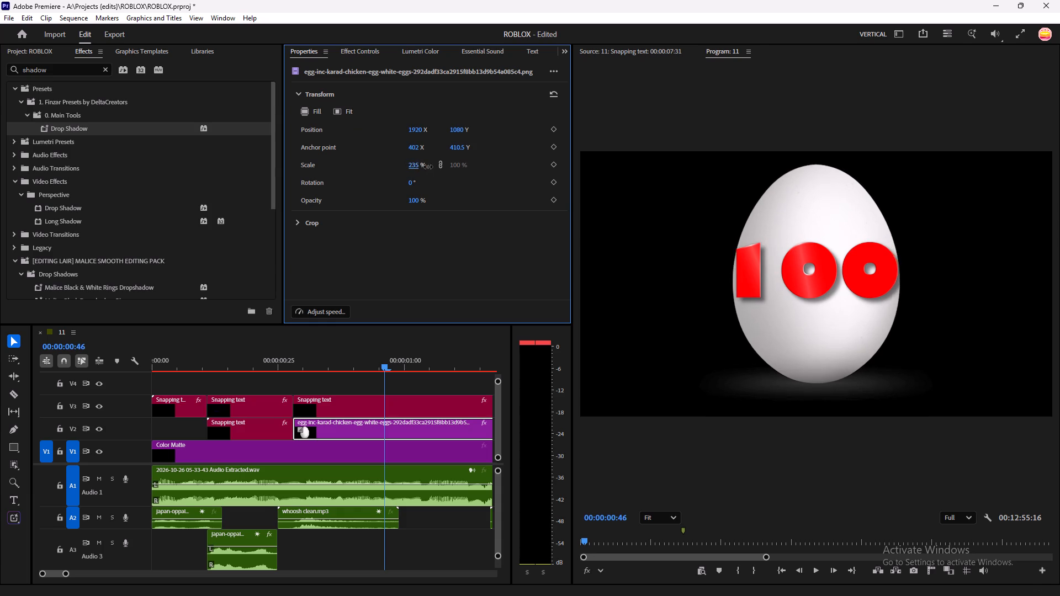
{"action": "left_click_drag", "start_coordinate": [428, 167], "coordinate": [432, 167]}
{"action": "left_click_drag", "start_coordinate": [459, 128], "coordinate": [450, 134]}
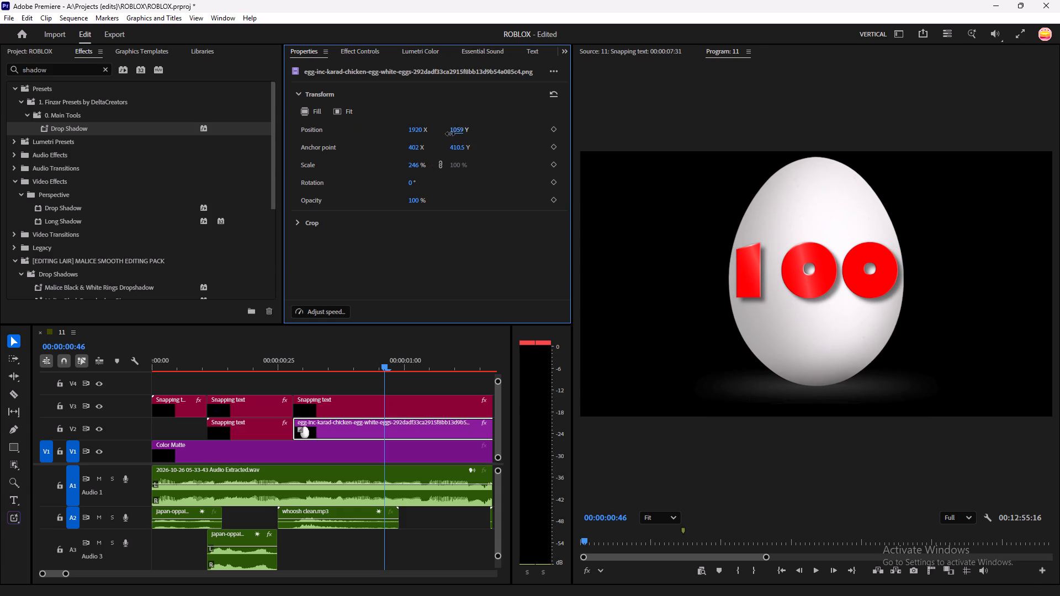
{"action": "left_click_drag", "start_coordinate": [450, 134], "coordinate": [579, 155]}
{"action": "left_click_drag", "start_coordinate": [415, 162], "coordinate": [431, 165]}
{"action": "left_click_drag", "start_coordinate": [458, 129], "coordinate": [441, 141]}
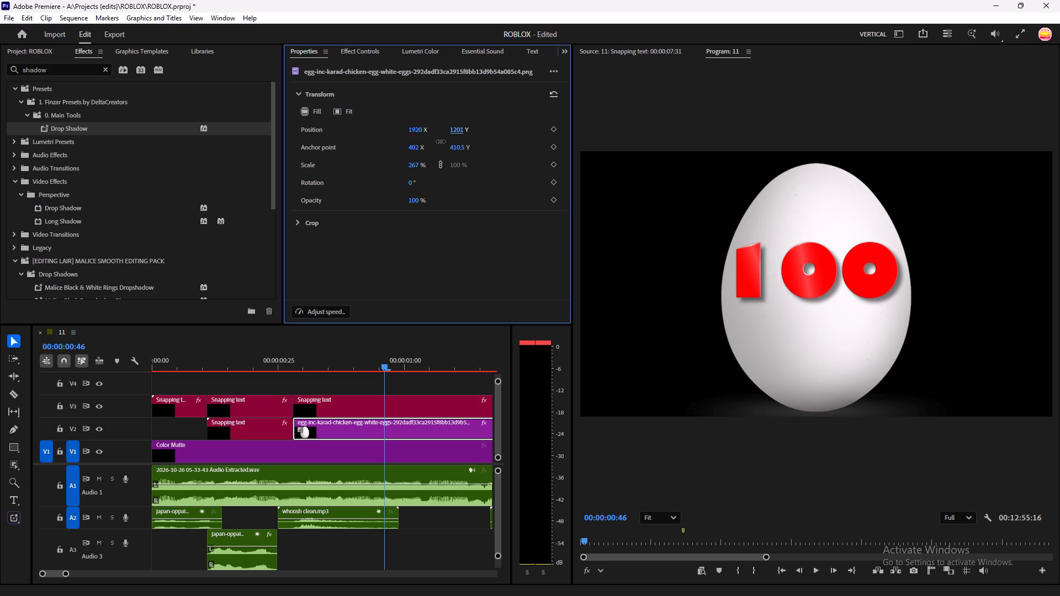
{"action": "left_click_drag", "start_coordinate": [441, 141], "coordinate": [439, 142]}
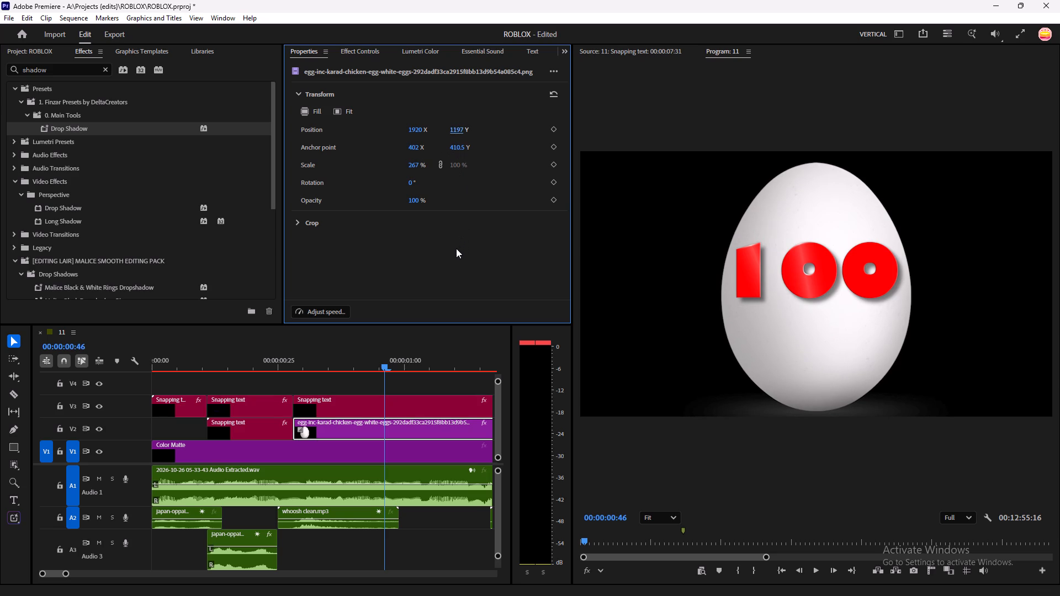
Enlarge the 100 text on V3 to a scale of 195% and lower it to position Y 1321.
{"action": "left_click", "coordinate": [408, 397]}
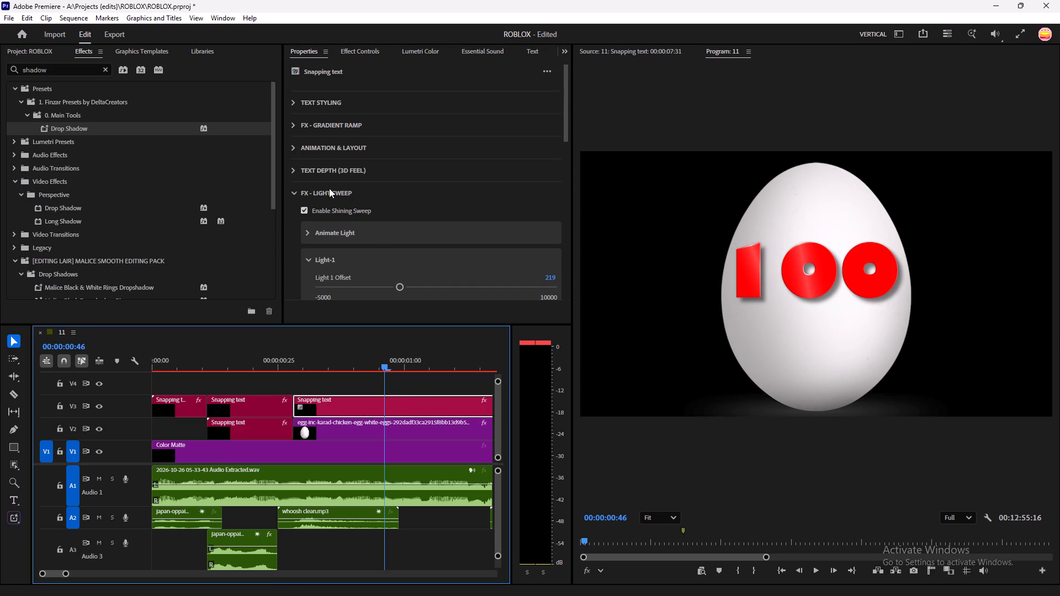
{"action": "left_click", "coordinate": [294, 195]}
{"action": "scroll", "coordinate": [427, 258], "scroll_direction": "down", "scroll_amount": 6}
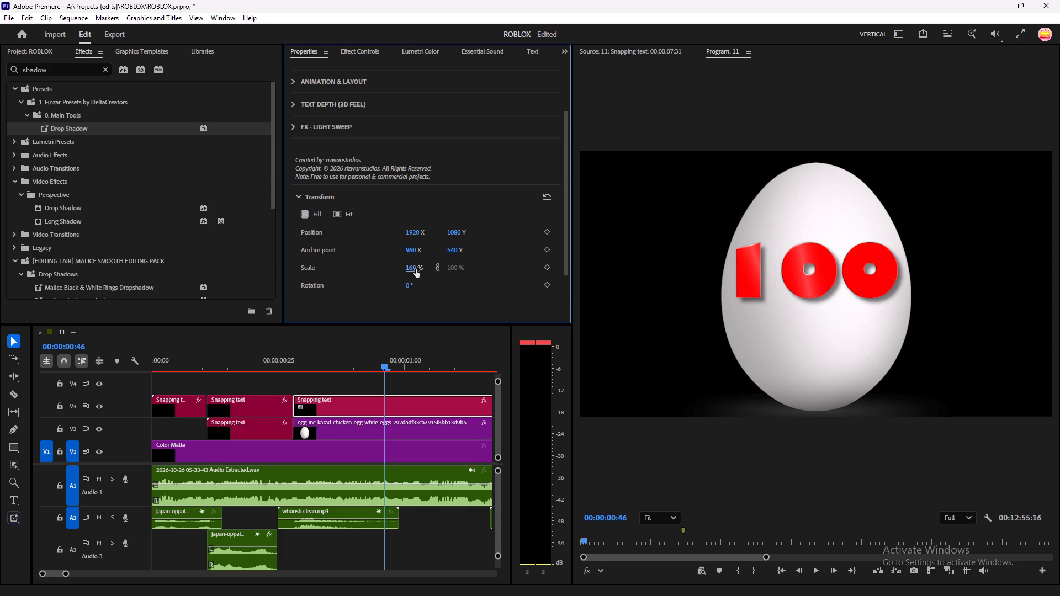
{"action": "left_click_drag", "start_coordinate": [416, 269], "coordinate": [432, 269]}
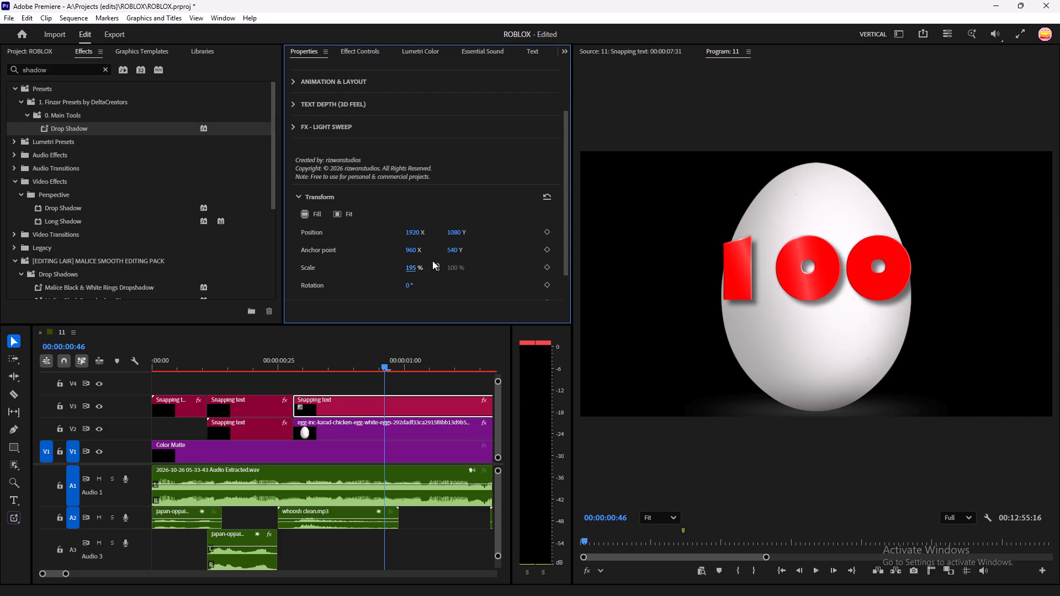
{"action": "left_click_drag", "start_coordinate": [458, 227], "coordinate": [591, 251]}
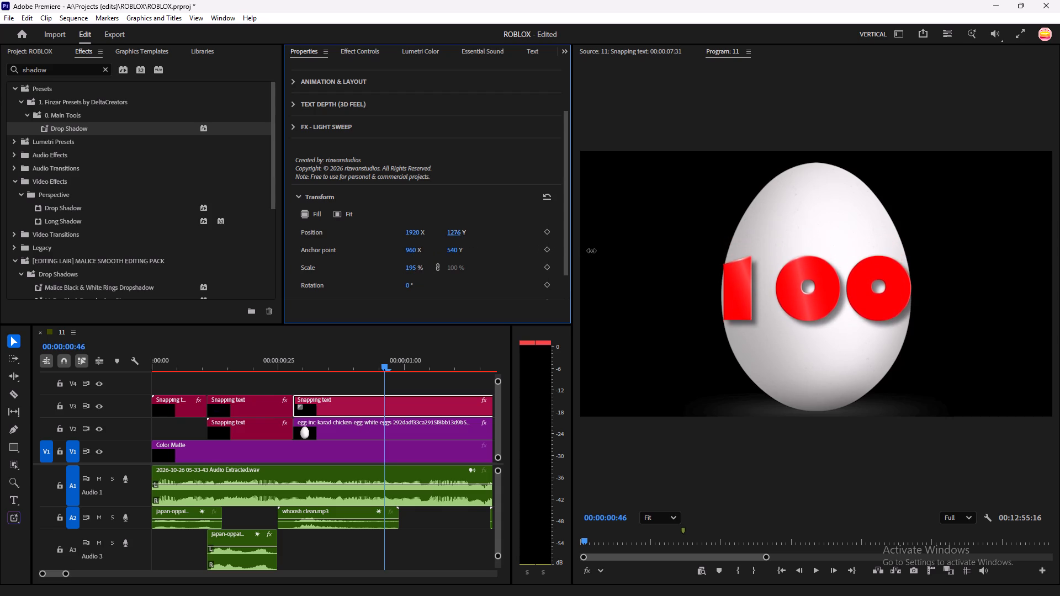
{"action": "left_click_drag", "start_coordinate": [591, 251], "coordinate": [612, 250]}
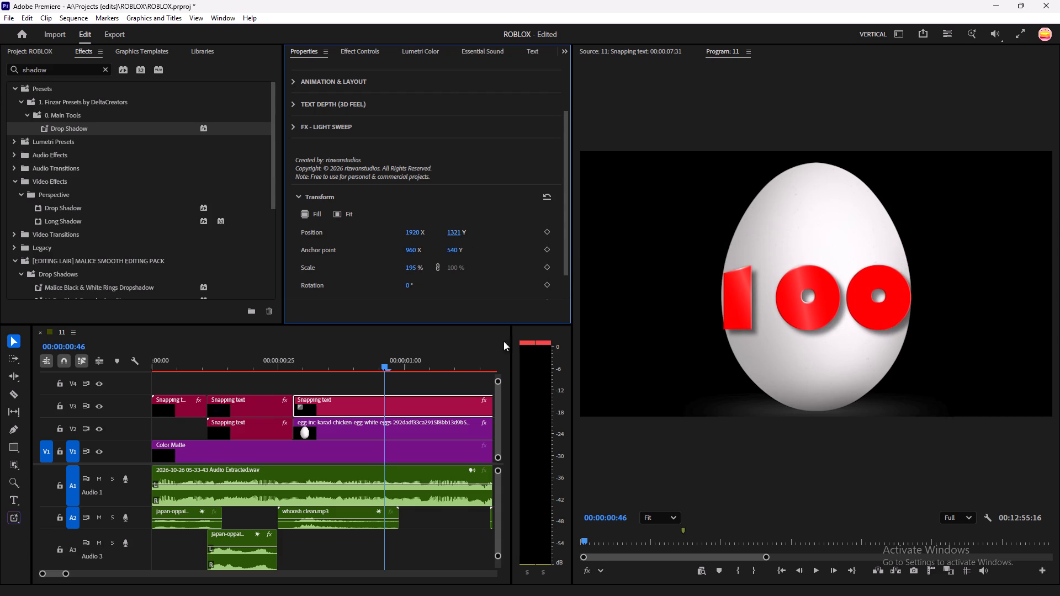
Preview the egg sequence and extend the 100 text clip on V3 to the end of the cracked egg image.
{"action": "left_click", "coordinate": [441, 374]}
{"action": "left_click_drag", "start_coordinate": [383, 365], "coordinate": [289, 376]}
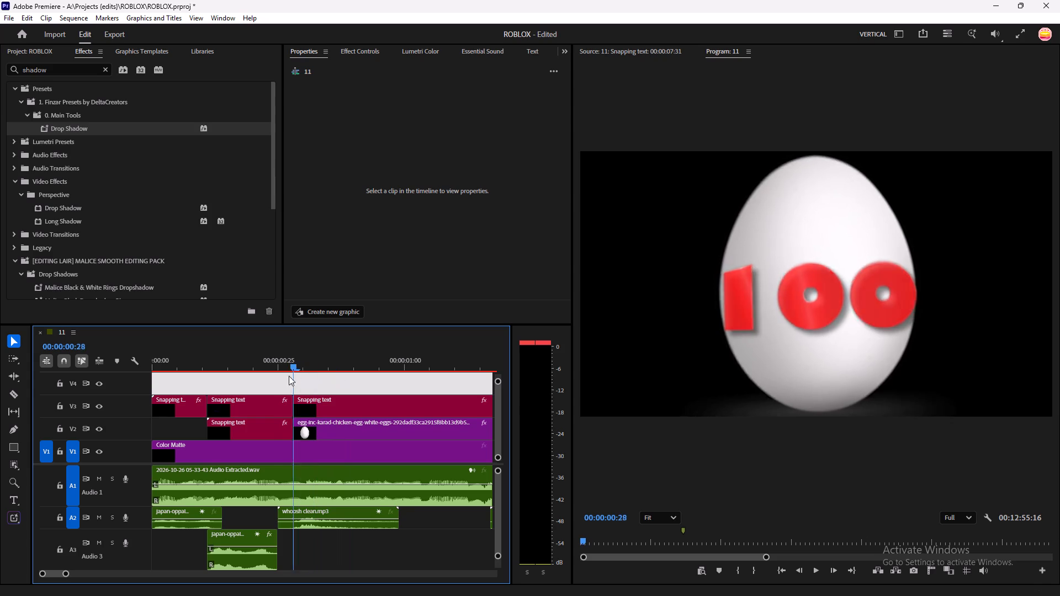
{"action": "left_click_drag", "start_coordinate": [289, 376], "coordinate": [349, 377]}
{"action": "key", "text": "minus"}
{"action": "left_click_drag", "start_coordinate": [254, 365], "coordinate": [262, 369]}
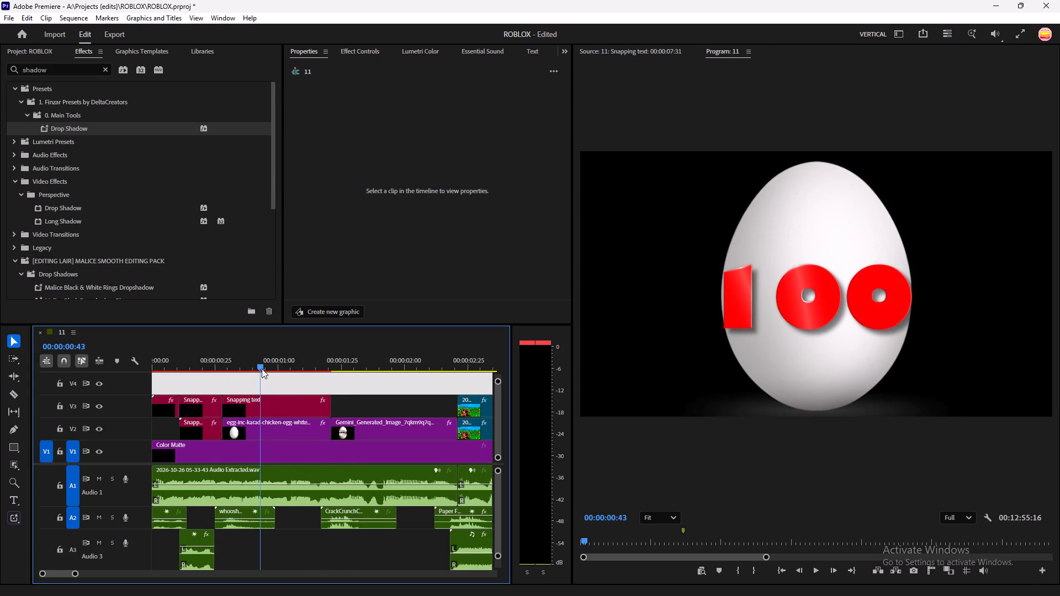
{"action": "left_click_drag", "start_coordinate": [262, 369], "coordinate": [344, 375]}
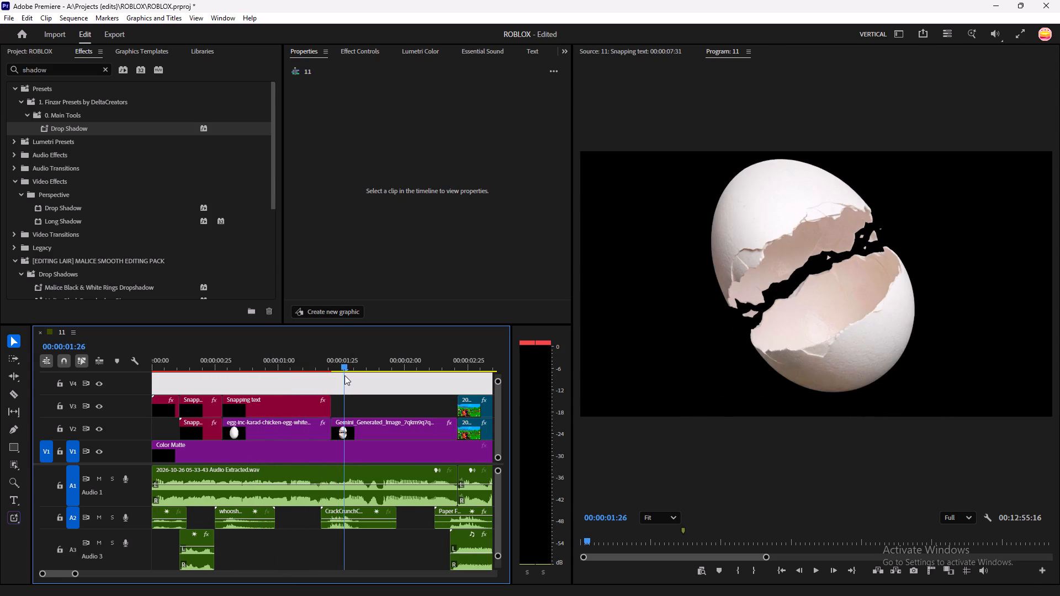
{"action": "left_click_drag", "start_coordinate": [344, 375], "coordinate": [317, 377]}
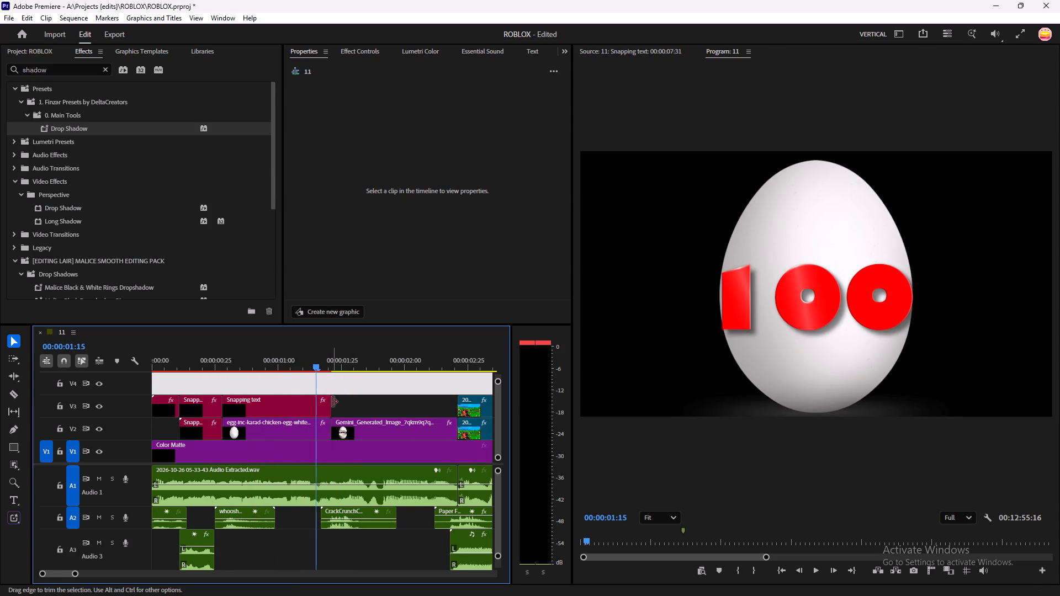
{"action": "left_click_drag", "start_coordinate": [332, 402], "coordinate": [462, 406]}
Split the extended 100 text clip where the cracked egg image begins, and preview the text across the cut.
{"action": "key", "text": "c"}
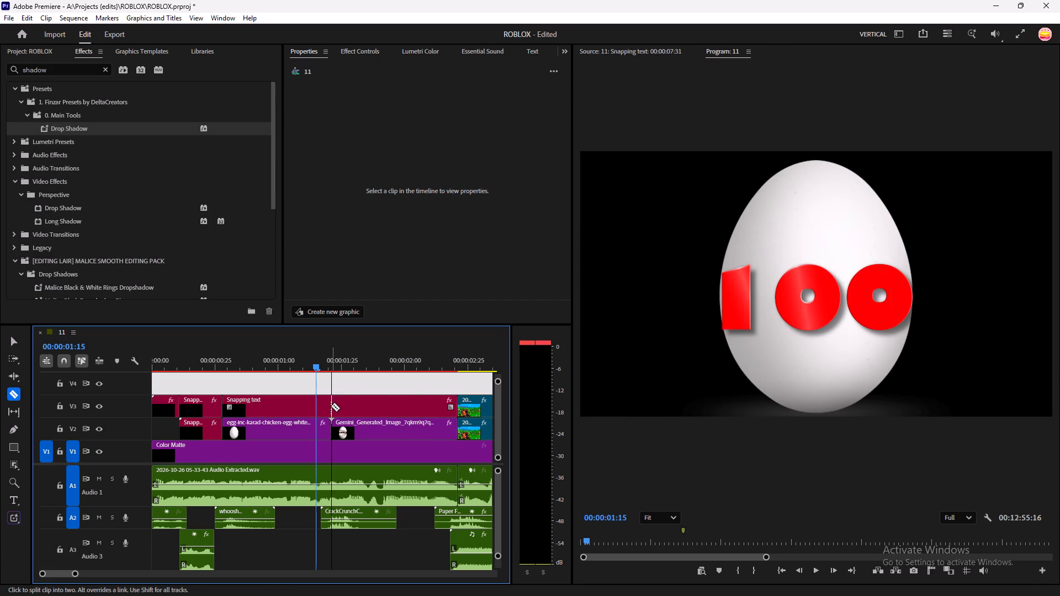
{"action": "left_click", "coordinate": [333, 406]}
{"action": "key", "text": "v"}
{"action": "left_click_drag", "start_coordinate": [313, 368], "coordinate": [325, 368]}
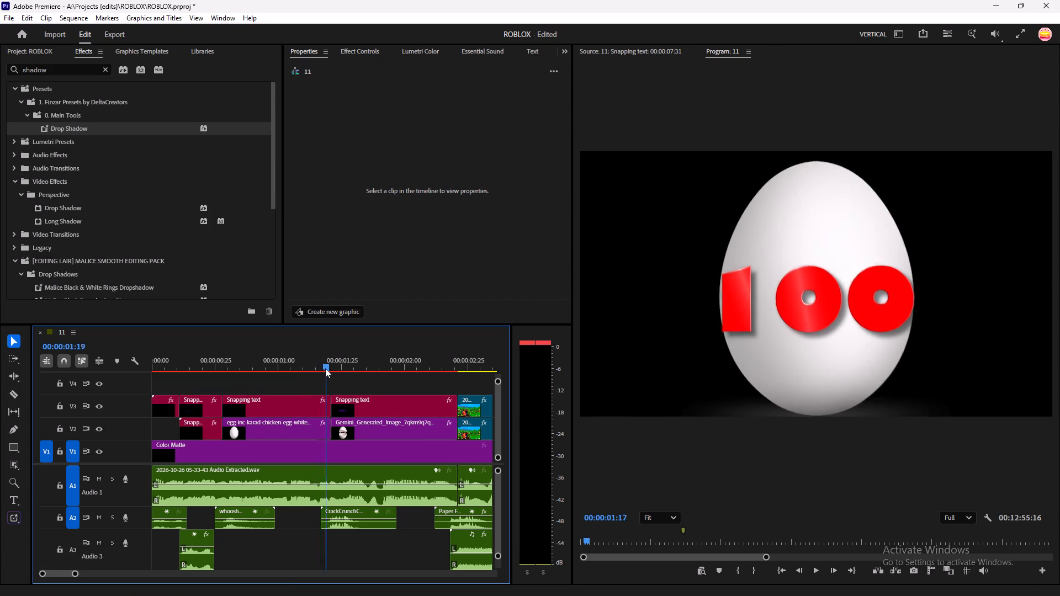
{"action": "left_click_drag", "start_coordinate": [325, 368], "coordinate": [365, 371]}
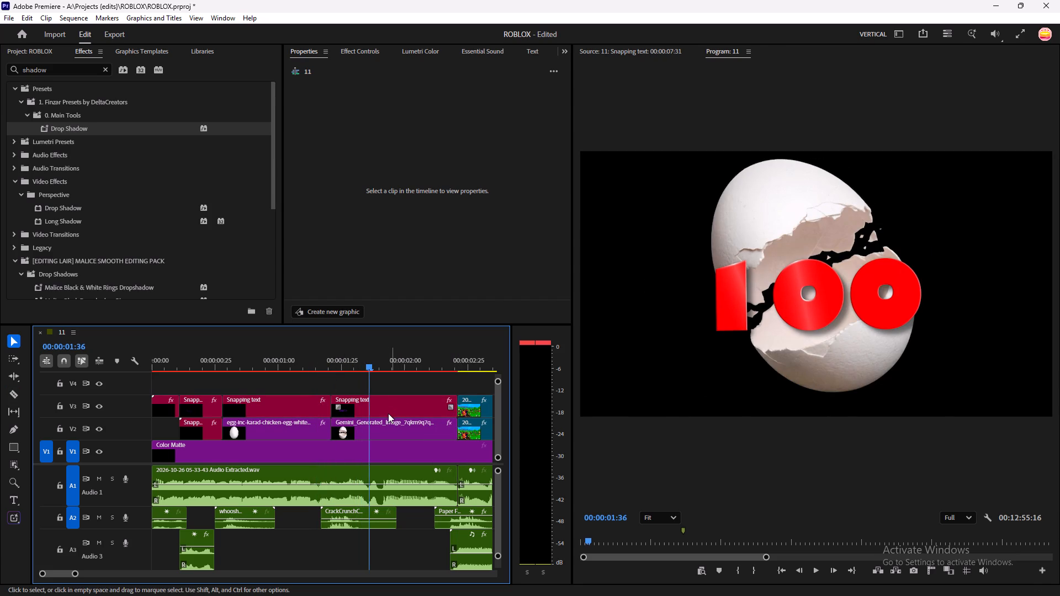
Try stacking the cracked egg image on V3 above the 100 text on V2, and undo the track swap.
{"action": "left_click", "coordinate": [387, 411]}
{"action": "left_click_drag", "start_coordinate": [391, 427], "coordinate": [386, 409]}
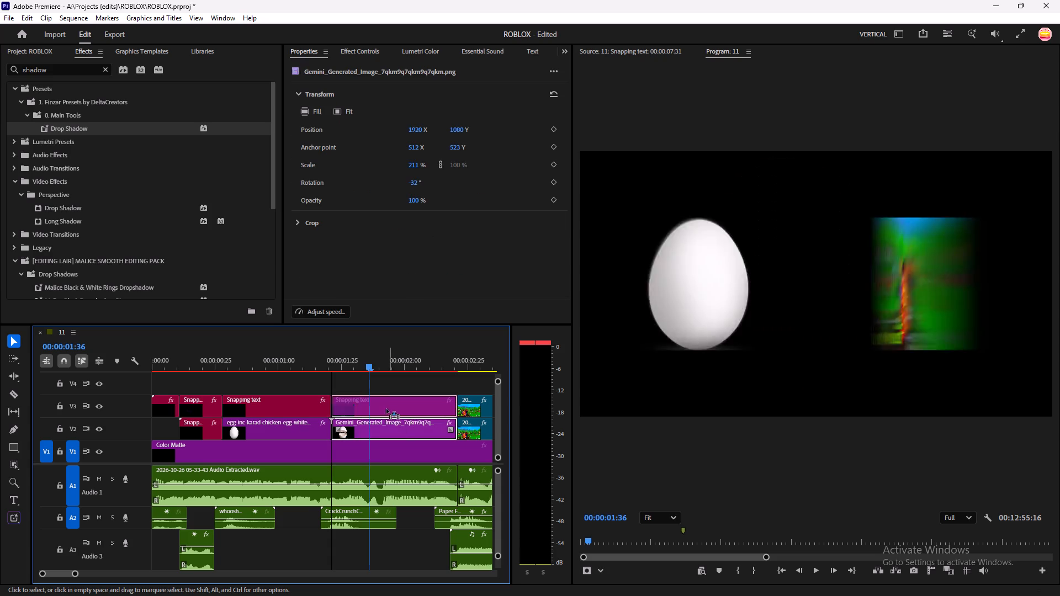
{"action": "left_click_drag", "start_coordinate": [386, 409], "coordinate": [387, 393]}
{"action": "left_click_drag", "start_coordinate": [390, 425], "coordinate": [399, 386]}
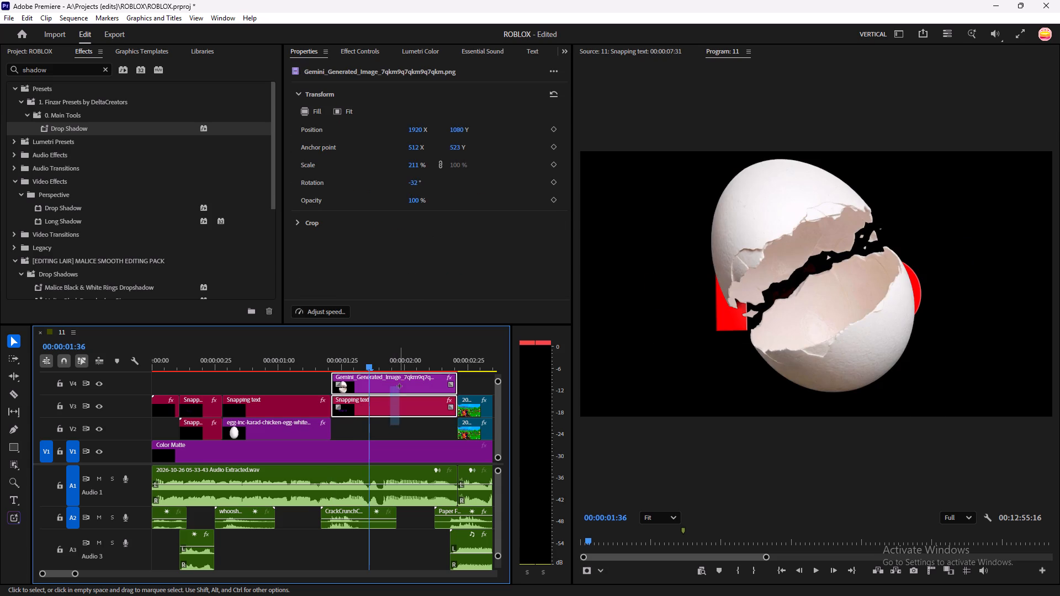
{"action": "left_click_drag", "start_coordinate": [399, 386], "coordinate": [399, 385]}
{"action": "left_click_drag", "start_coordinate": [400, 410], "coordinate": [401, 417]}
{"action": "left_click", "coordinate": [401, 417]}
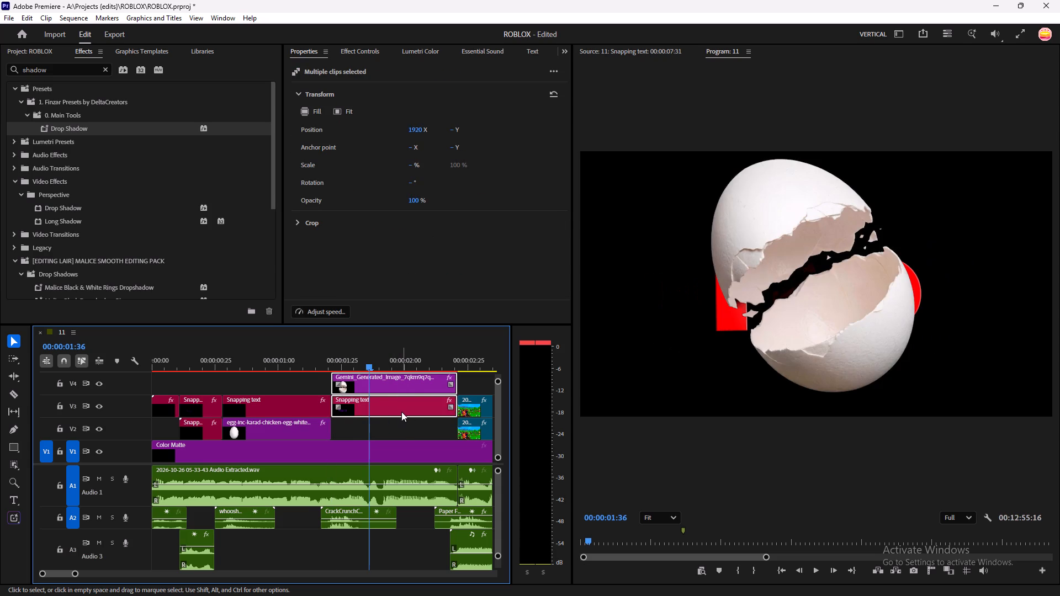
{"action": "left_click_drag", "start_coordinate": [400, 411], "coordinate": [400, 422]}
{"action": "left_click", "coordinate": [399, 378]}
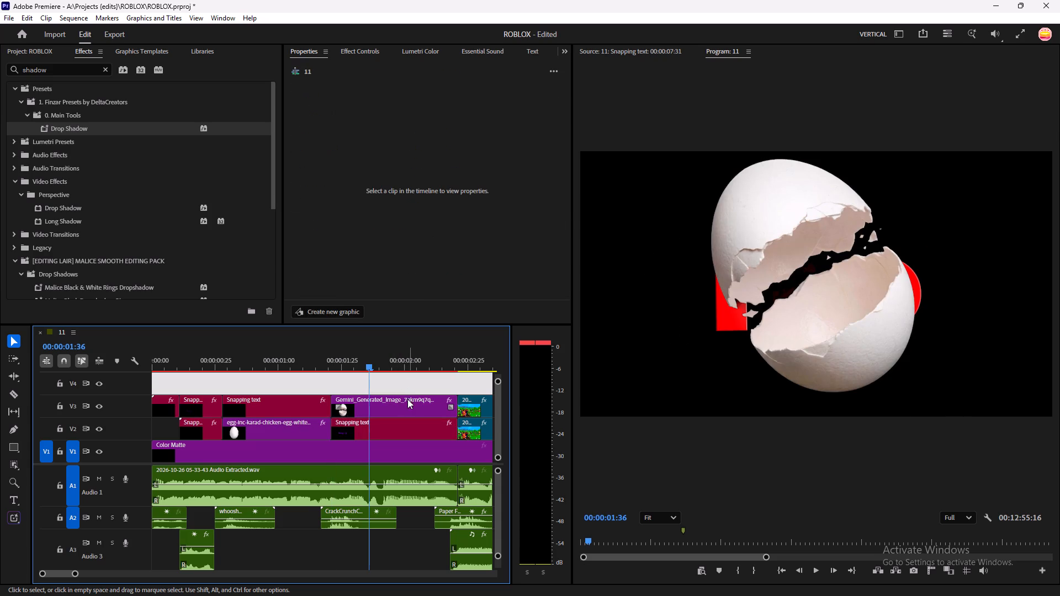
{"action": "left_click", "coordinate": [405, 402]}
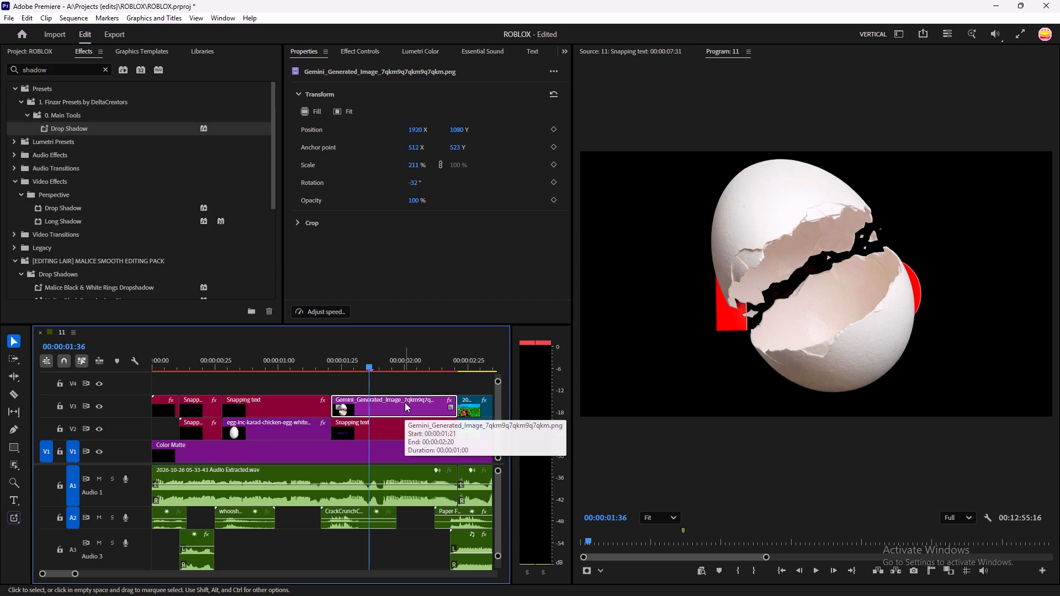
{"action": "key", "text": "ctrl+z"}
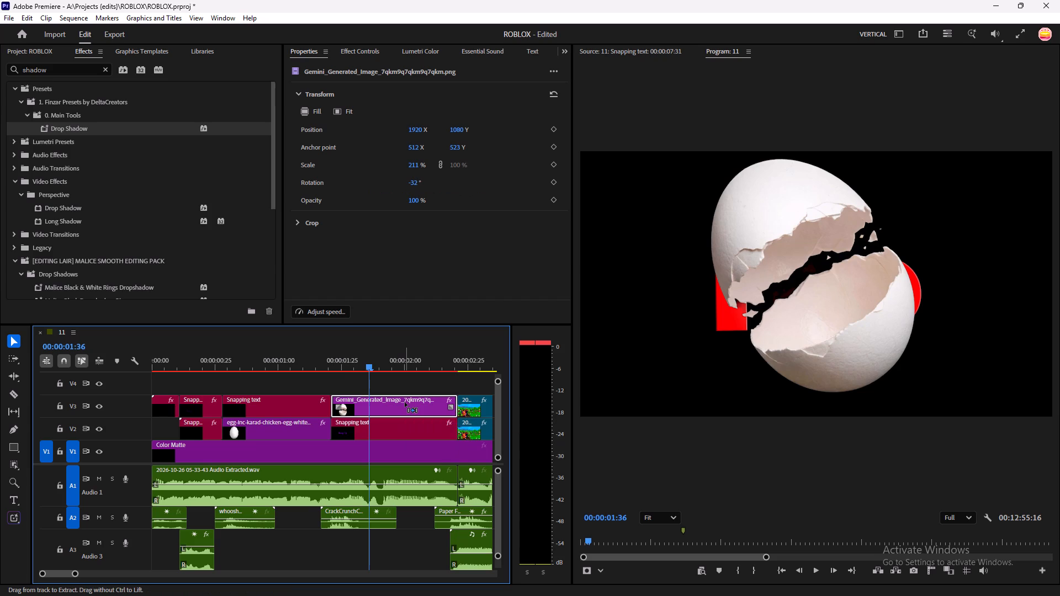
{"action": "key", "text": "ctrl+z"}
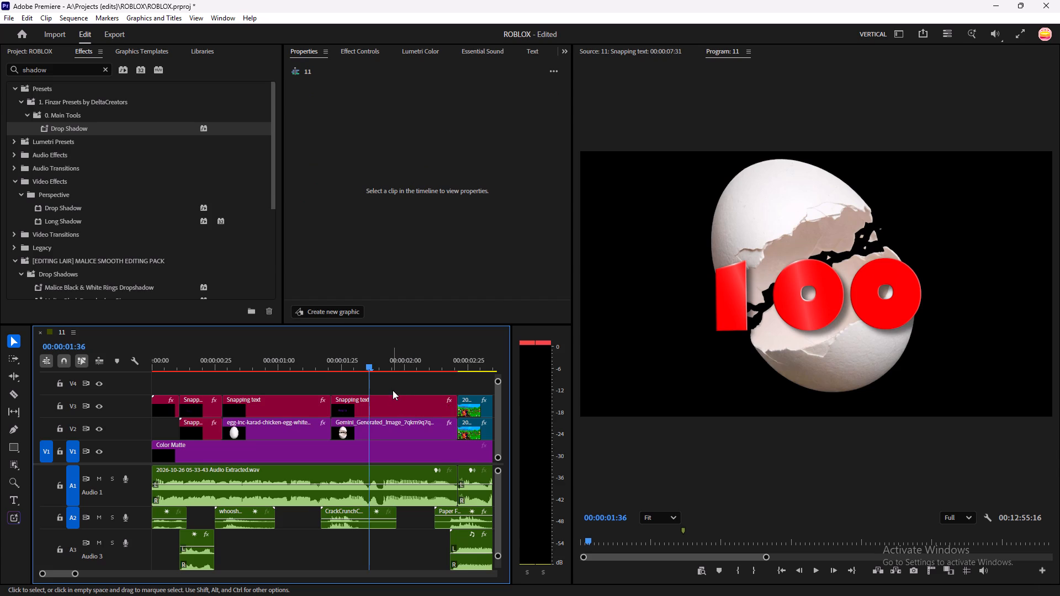
Rotate the 100 text over the cracked egg to -29° and reduce its scale to 155%.
{"action": "left_click", "coordinate": [402, 399]}
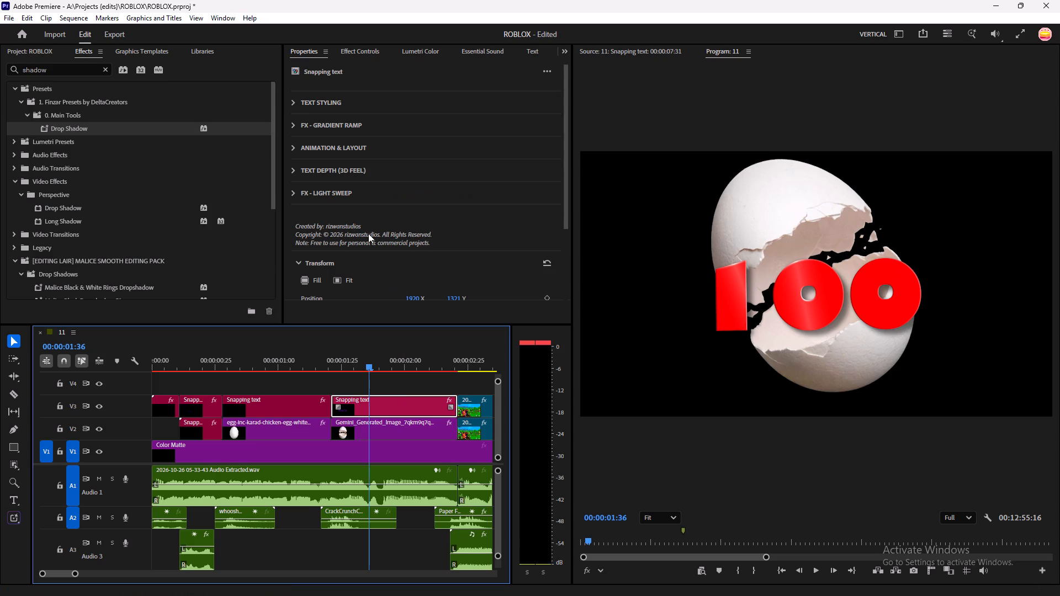
{"action": "scroll", "coordinate": [333, 230], "scroll_direction": "down", "scroll_amount": 9}
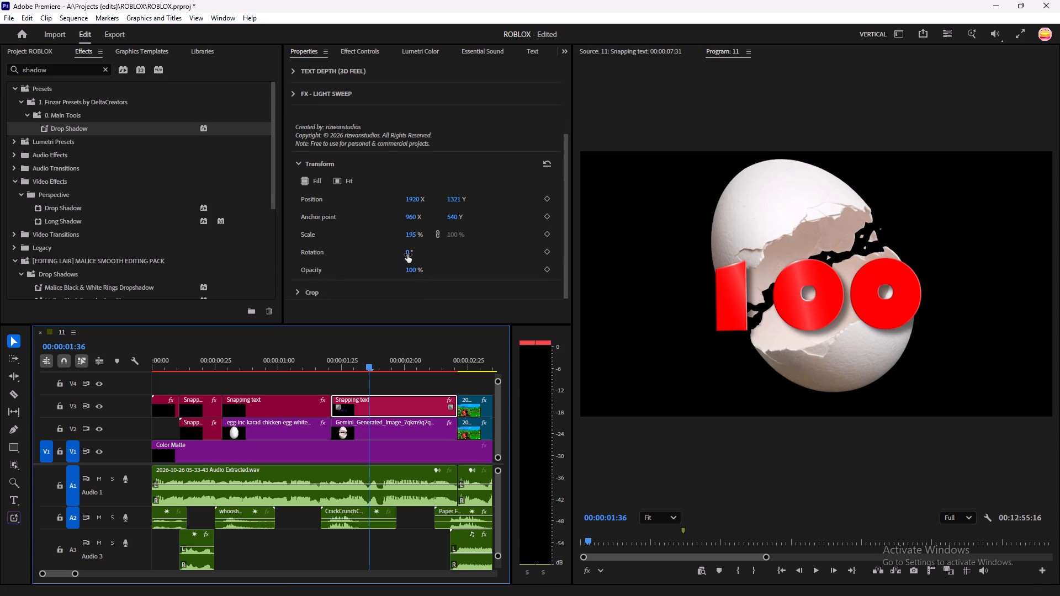
{"action": "left_click_drag", "start_coordinate": [407, 254], "coordinate": [402, 260]}
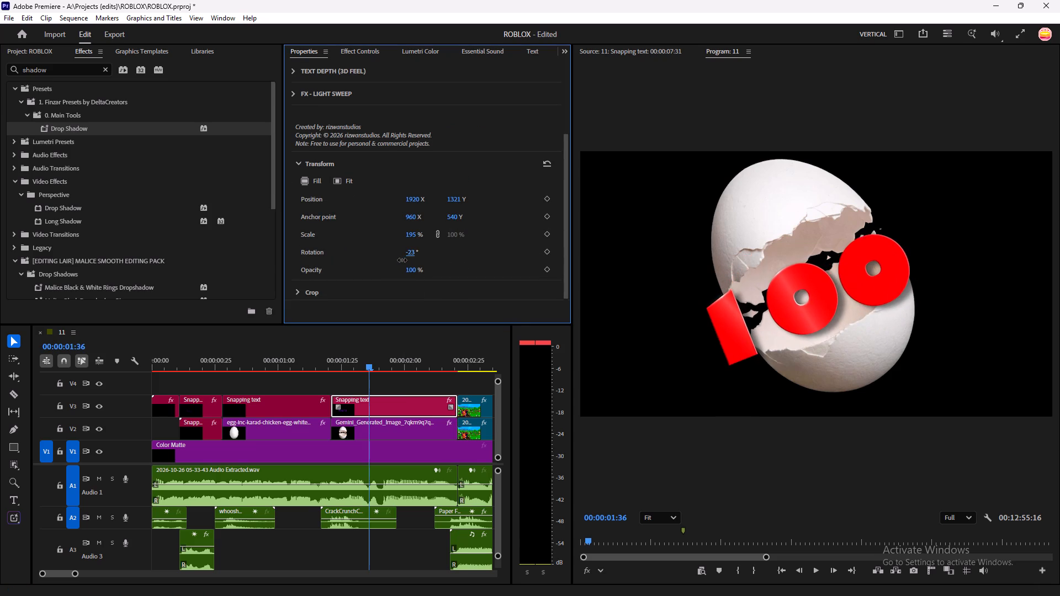
{"action": "left_click_drag", "start_coordinate": [402, 260], "coordinate": [400, 261]}
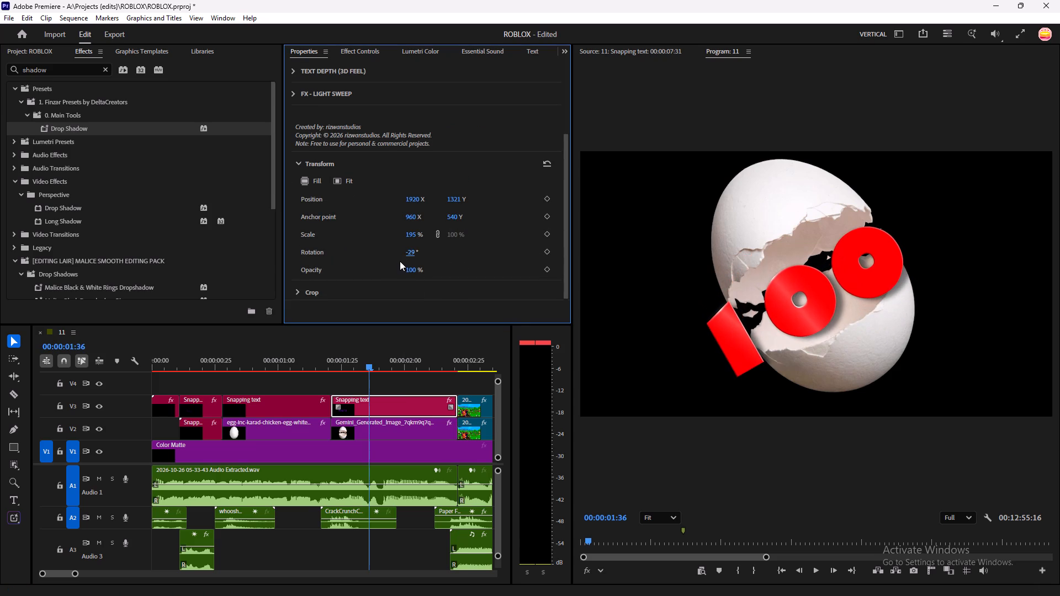
{"action": "left_click_drag", "start_coordinate": [410, 237], "coordinate": [397, 246]}
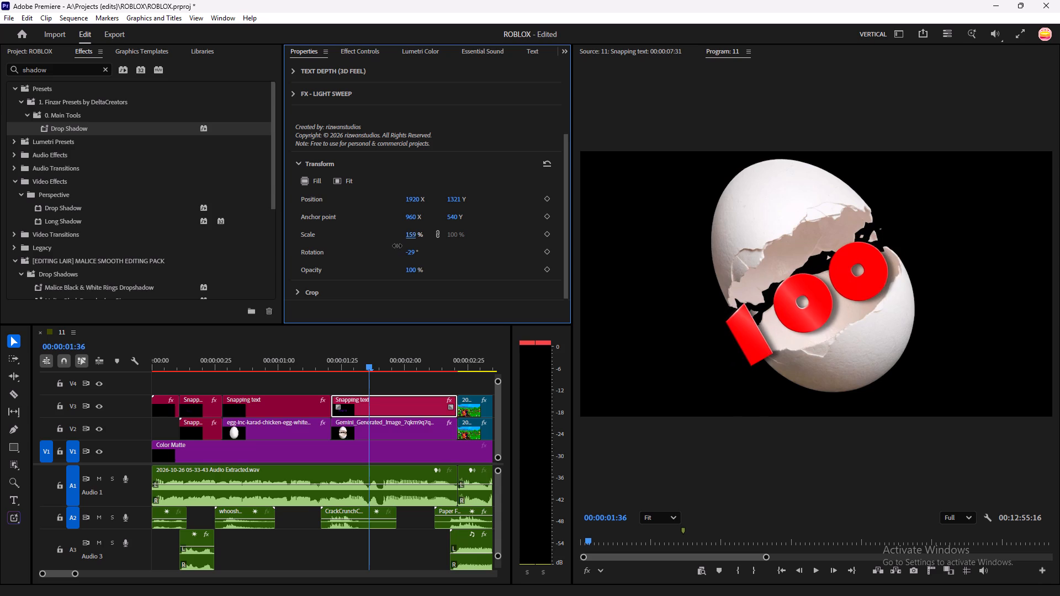
{"action": "left_click_drag", "start_coordinate": [397, 246], "coordinate": [396, 246]}
Align the tilted 100 text with the egg's crack using anchor point 922, 683 and position 2019, 1356.
{"action": "left_click_drag", "start_coordinate": [452, 217], "coordinate": [442, 222]}
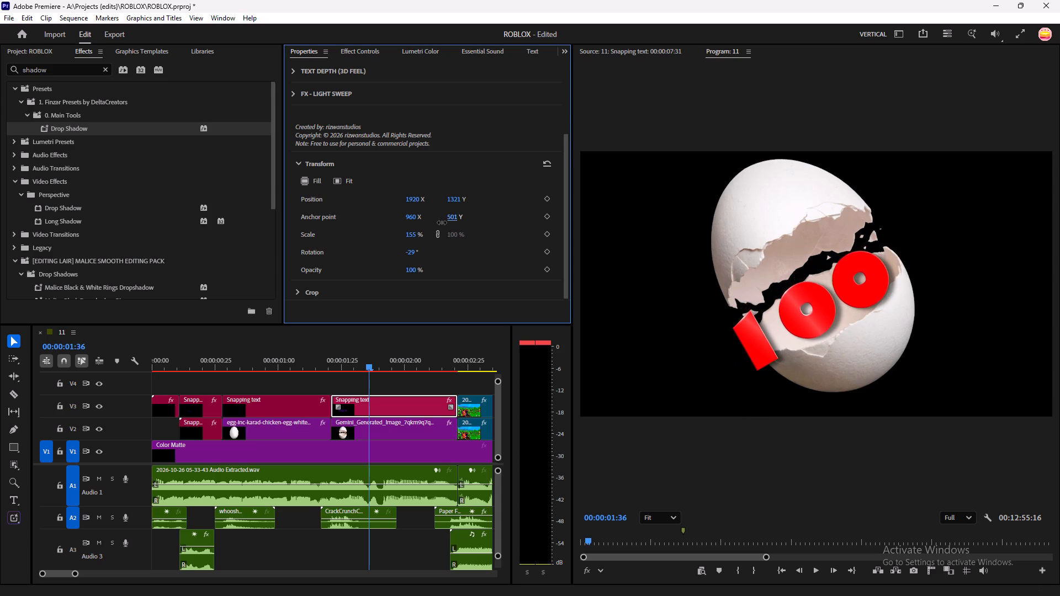
{"action": "left_click_drag", "start_coordinate": [442, 222], "coordinate": [515, 225]}
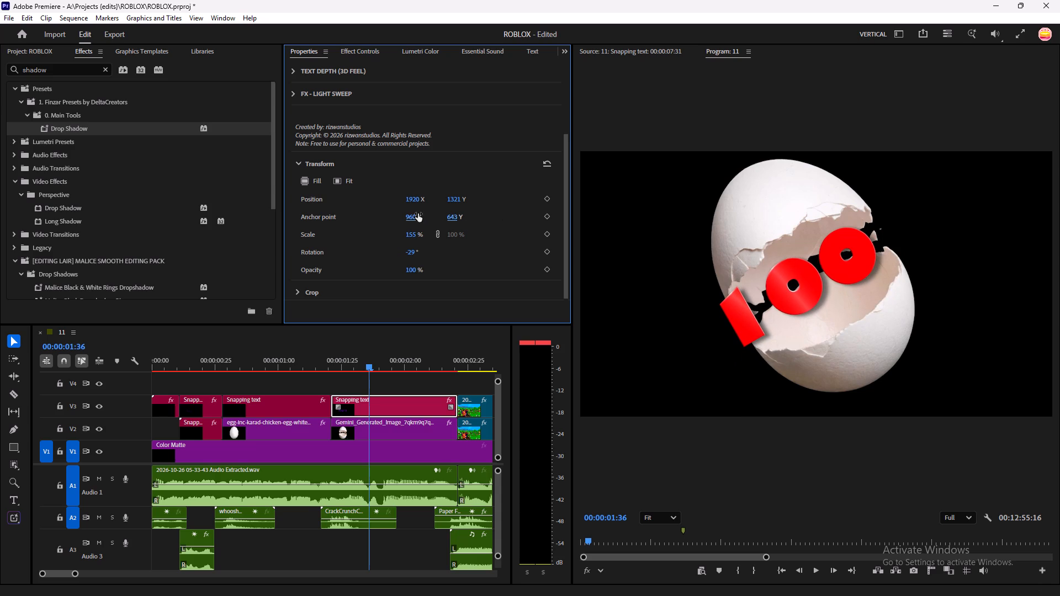
{"action": "left_click_drag", "start_coordinate": [416, 200], "coordinate": [491, 204]}
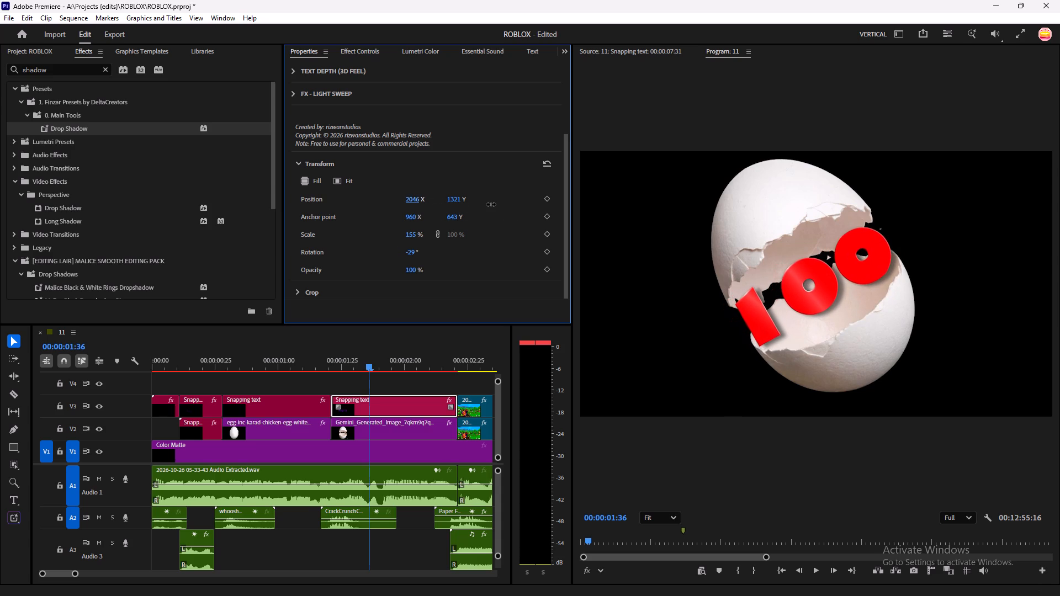
{"action": "left_click_drag", "start_coordinate": [491, 204], "coordinate": [494, 205]}
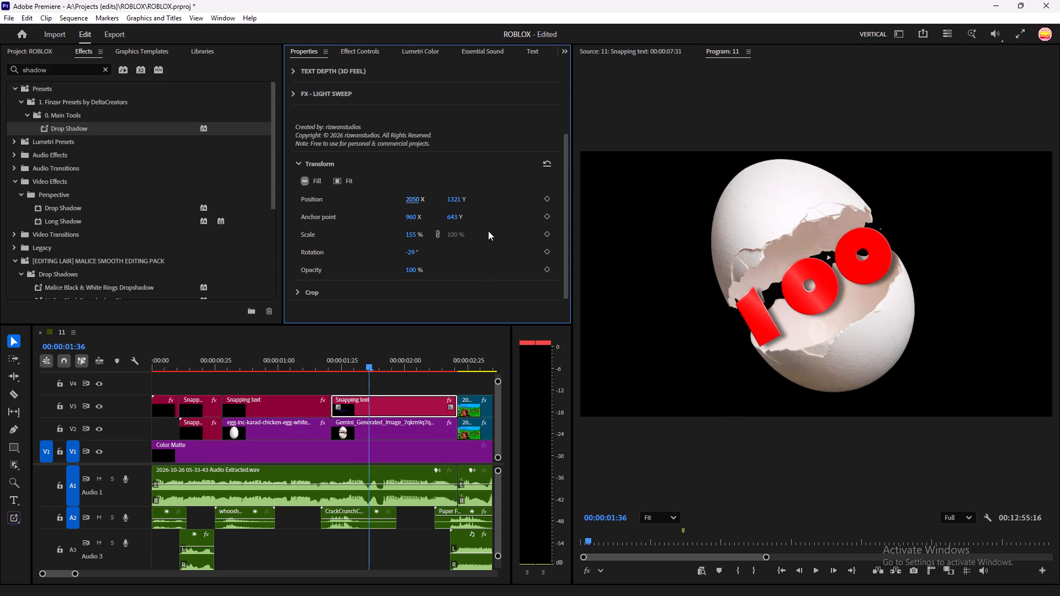
{"action": "left_click_drag", "start_coordinate": [413, 215], "coordinate": [398, 224]}
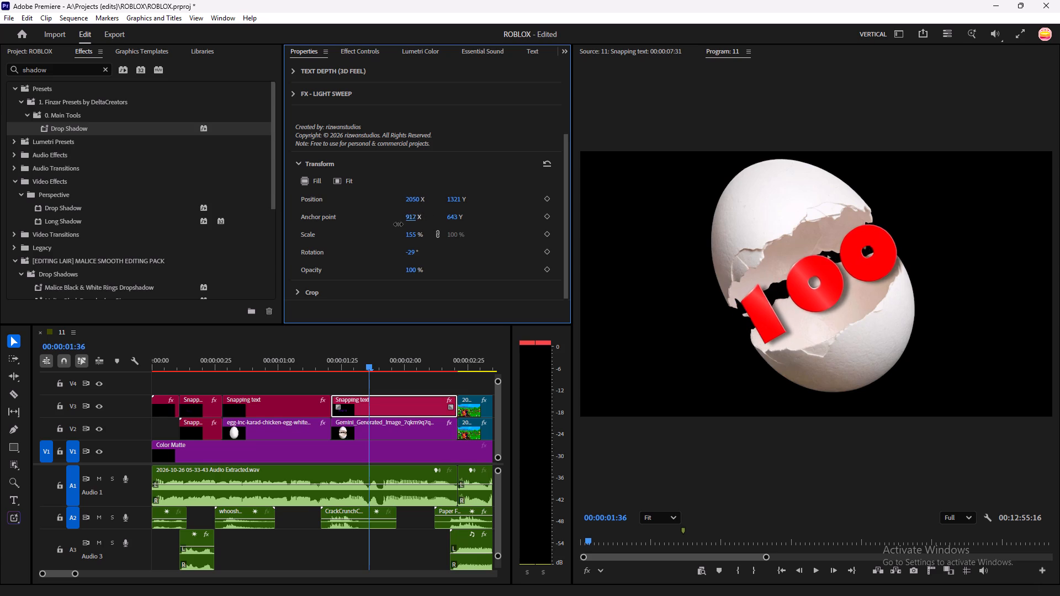
{"action": "left_click_drag", "start_coordinate": [398, 224], "coordinate": [393, 226]}
{"action": "left_click_drag", "start_coordinate": [454, 220], "coordinate": [464, 222]}
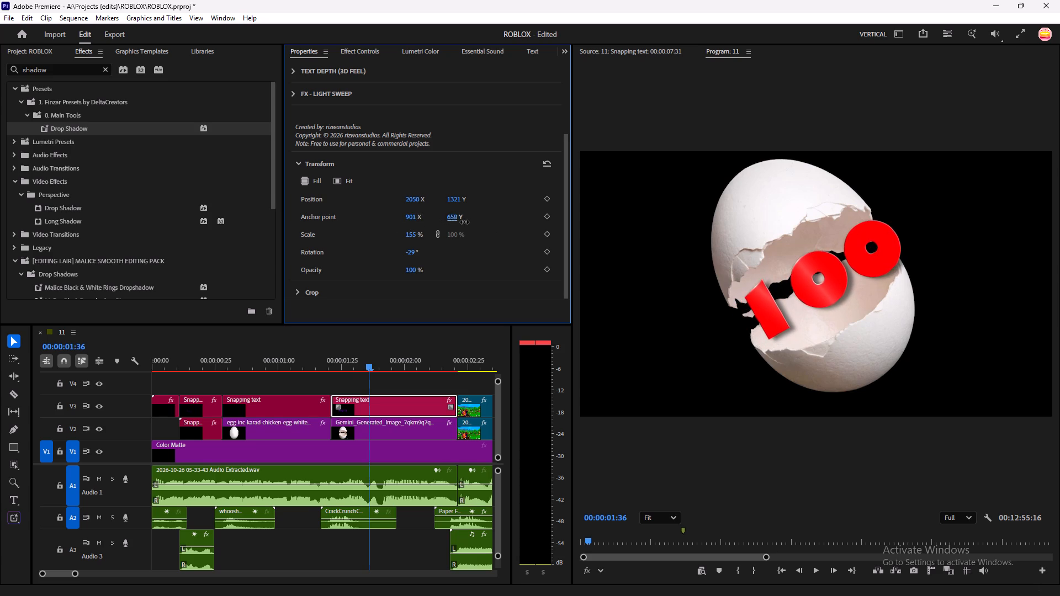
{"action": "left_click_drag", "start_coordinate": [464, 222], "coordinate": [475, 221]}
{"action": "left_click_drag", "start_coordinate": [415, 200], "coordinate": [401, 205]}
{"action": "left_click_drag", "start_coordinate": [410, 214], "coordinate": [404, 218]}
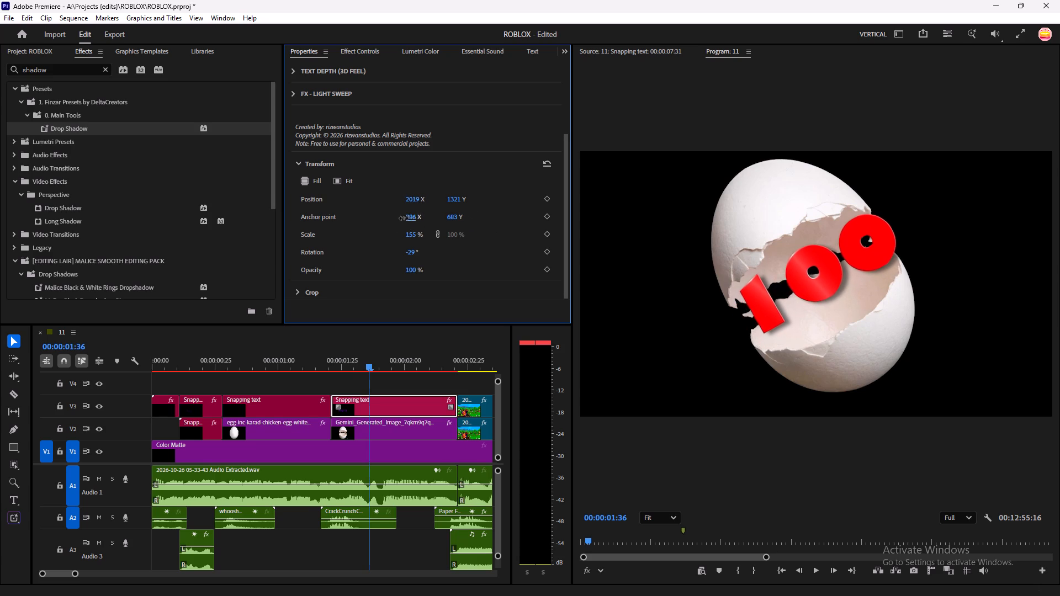
{"action": "left_click_drag", "start_coordinate": [404, 218], "coordinate": [425, 218]}
{"action": "left_click_drag", "start_coordinate": [457, 199], "coordinate": [454, 199]}
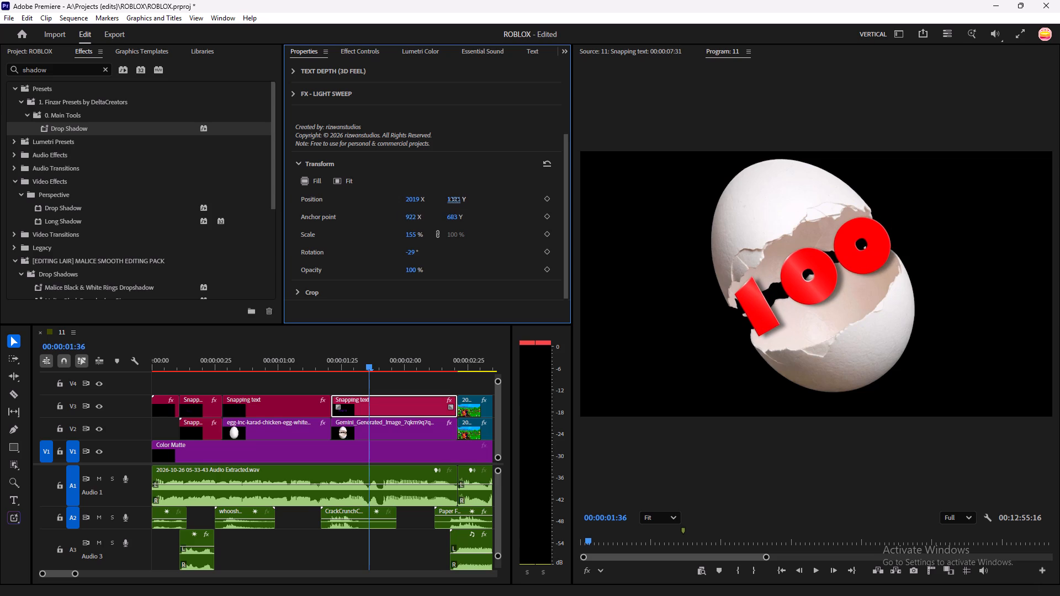
{"action": "left_click_drag", "start_coordinate": [454, 199], "coordinate": [475, 200]}
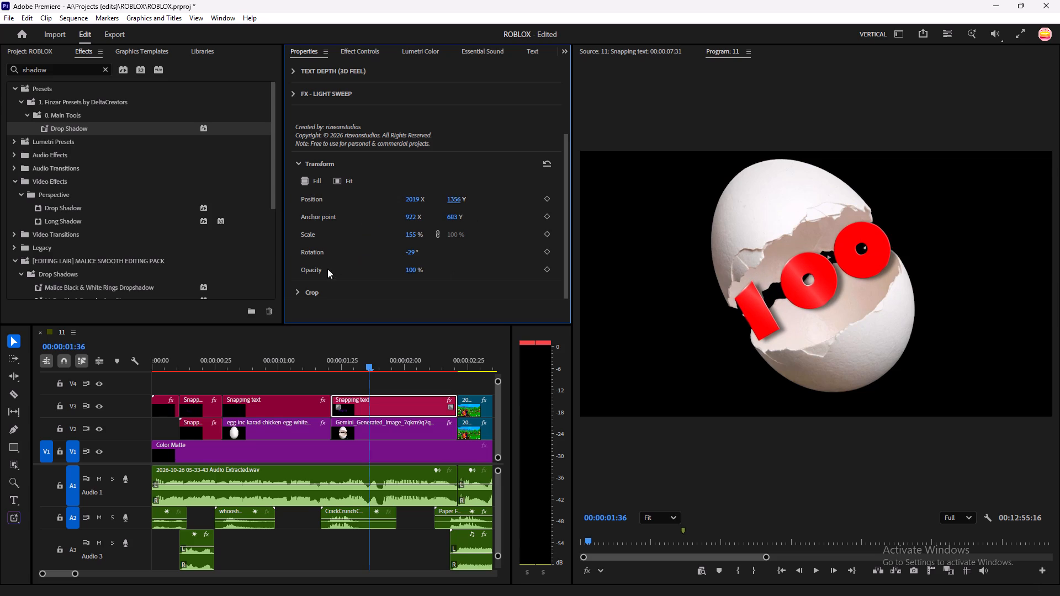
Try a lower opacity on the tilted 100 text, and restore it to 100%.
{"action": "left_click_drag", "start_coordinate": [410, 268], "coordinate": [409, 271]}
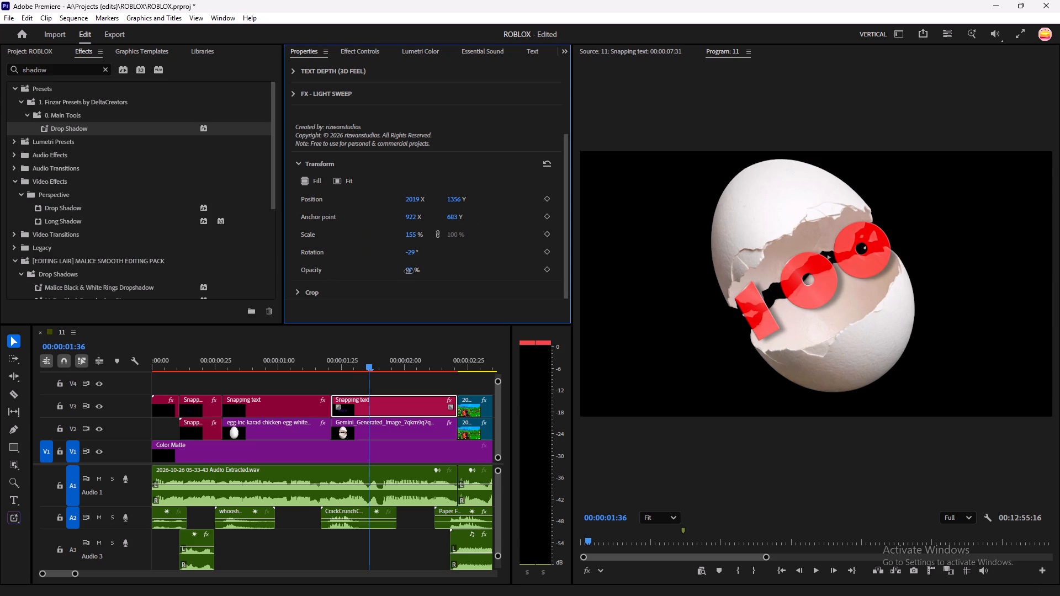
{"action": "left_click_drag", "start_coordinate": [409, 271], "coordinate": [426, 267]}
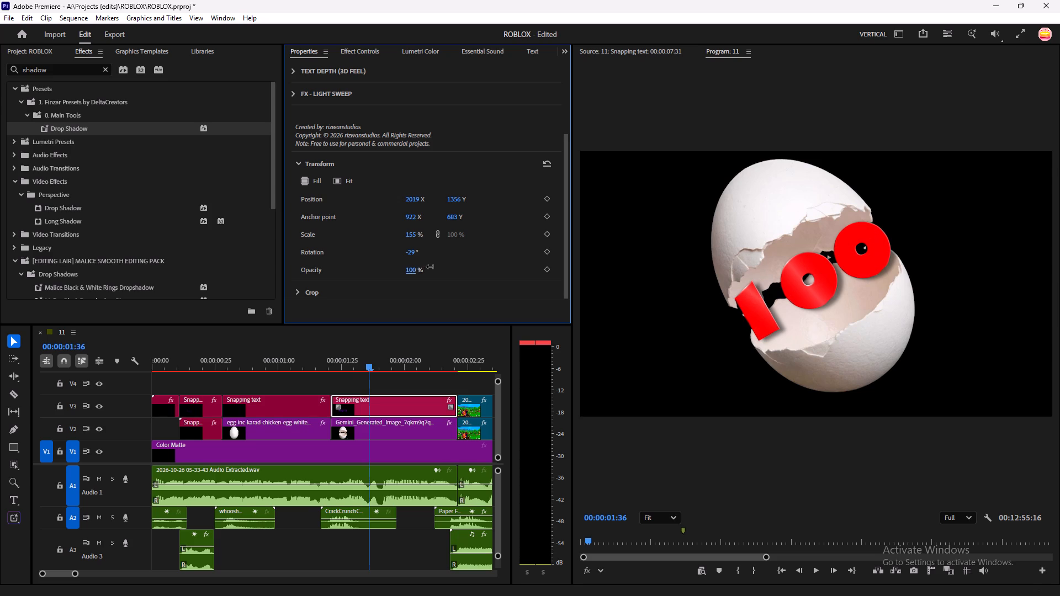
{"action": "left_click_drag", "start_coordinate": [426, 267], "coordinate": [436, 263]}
Play and scrub through the intro to check the tilted 100 text against the cracked egg.
{"action": "left_click_drag", "start_coordinate": [379, 358], "coordinate": [187, 375]}
{"action": "key", "text": "space"}
{"action": "key", "text": "space"}
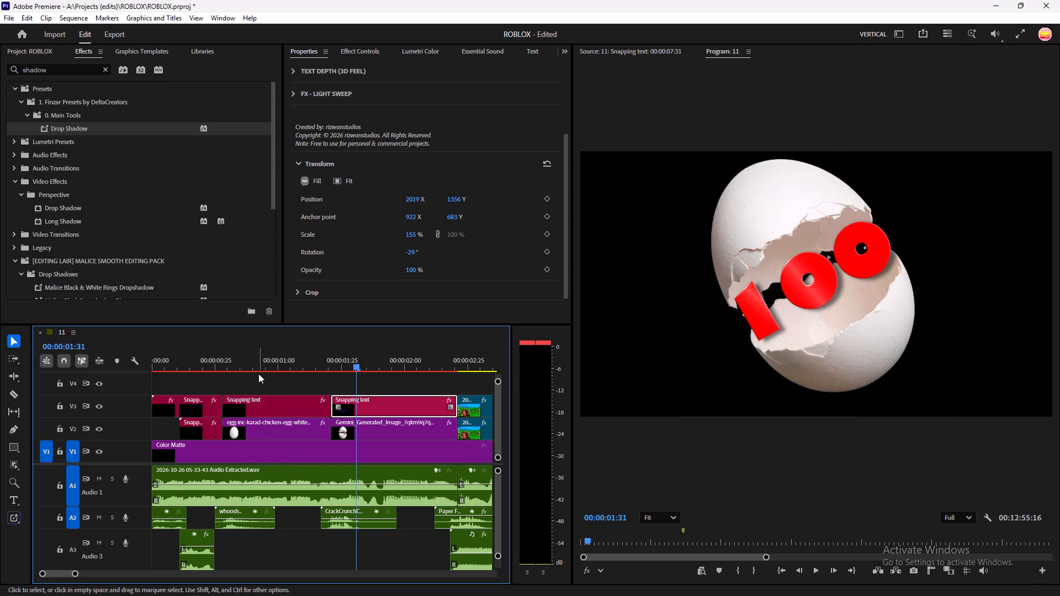
{"action": "key", "text": "minus"}
{"action": "left_click_drag", "start_coordinate": [255, 361], "coordinate": [98, 402]}
{"action": "key", "text": "space"}
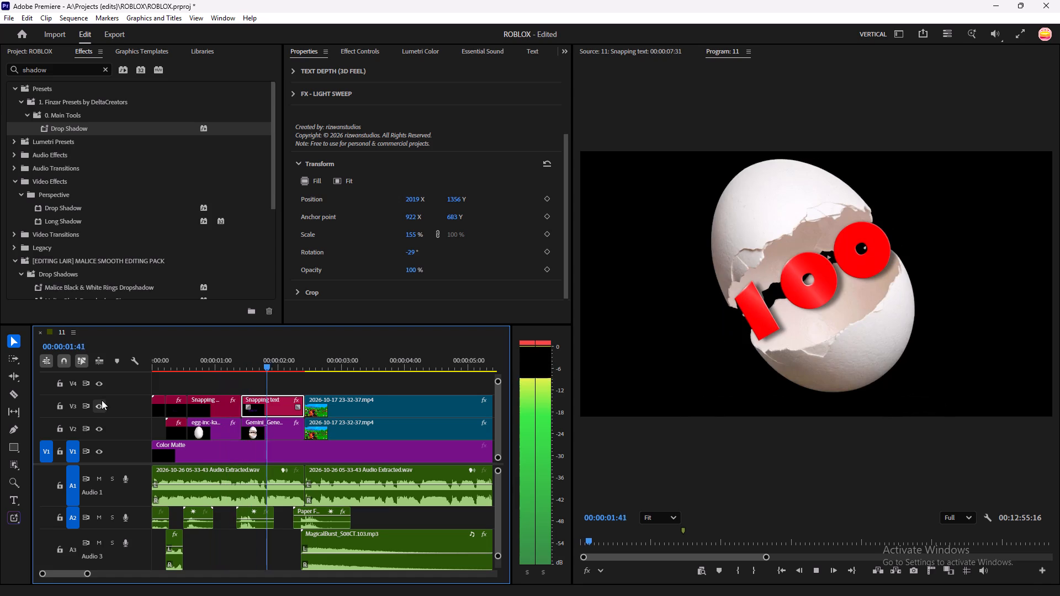
{"action": "key", "text": "space"}
{"action": "left_click_drag", "start_coordinate": [295, 359], "coordinate": [277, 368]}
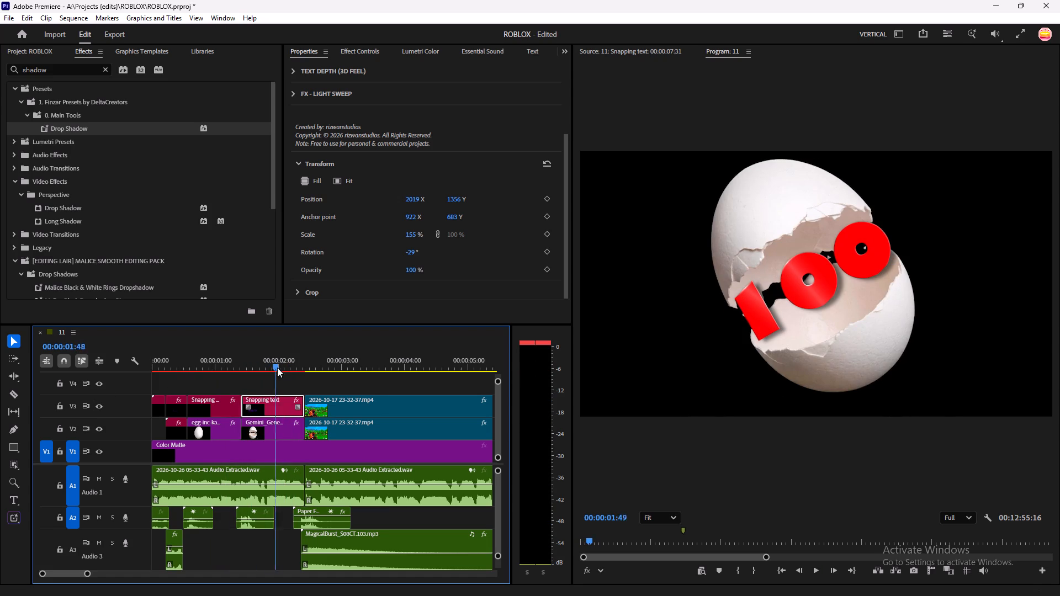
{"action": "left_click_drag", "start_coordinate": [277, 368], "coordinate": [245, 377]}
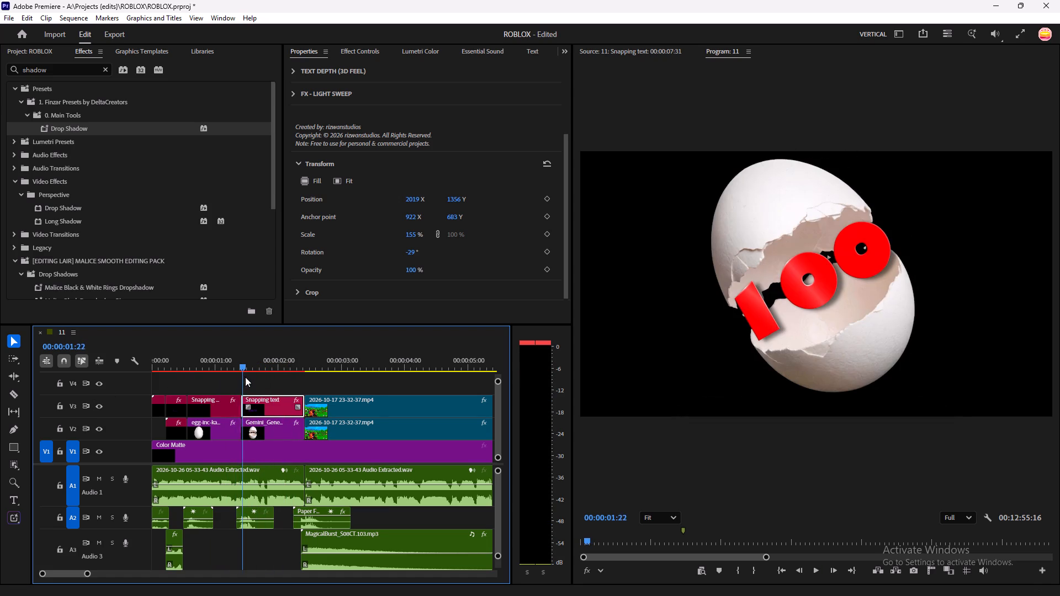
{"action": "left_click_drag", "start_coordinate": [245, 377], "coordinate": [253, 376]}
Move the tilted 100 text up to V4 and duplicate the cracked egg image from V2 onto V3.
{"action": "left_click", "coordinate": [273, 432]}
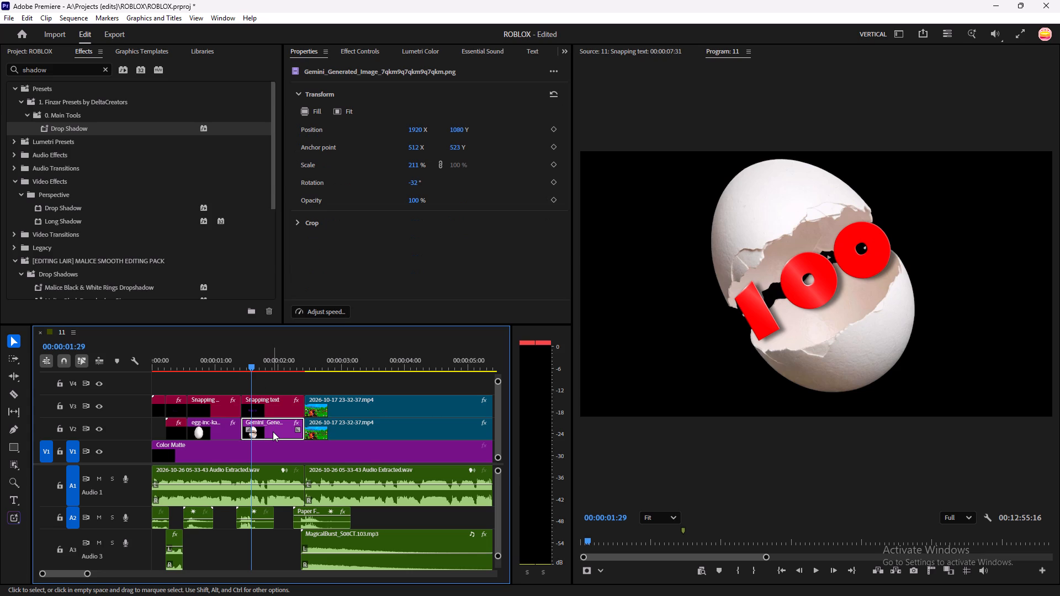
{"action": "left_click_drag", "start_coordinate": [273, 400], "coordinate": [272, 387]}
{"action": "left_click", "coordinate": [274, 424]}
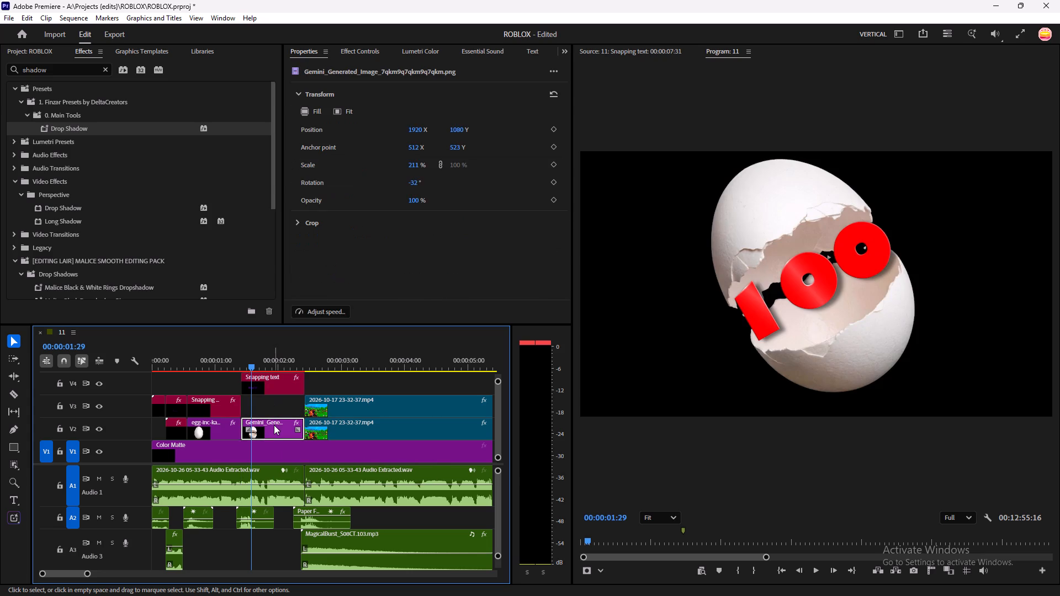
{"action": "left_click_drag", "start_coordinate": [274, 428], "coordinate": [274, 406], "text": "alt"}
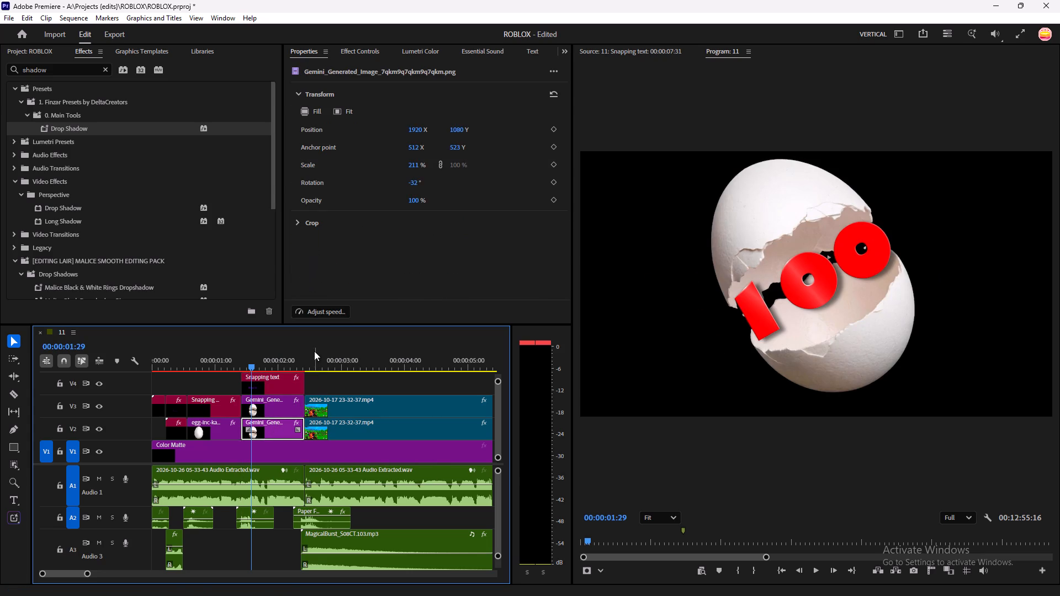
Hide V3 and crop the bottom of the cracked egg on V2 by 55%, leaving only the upper shell.
{"action": "left_click", "coordinate": [102, 406]}
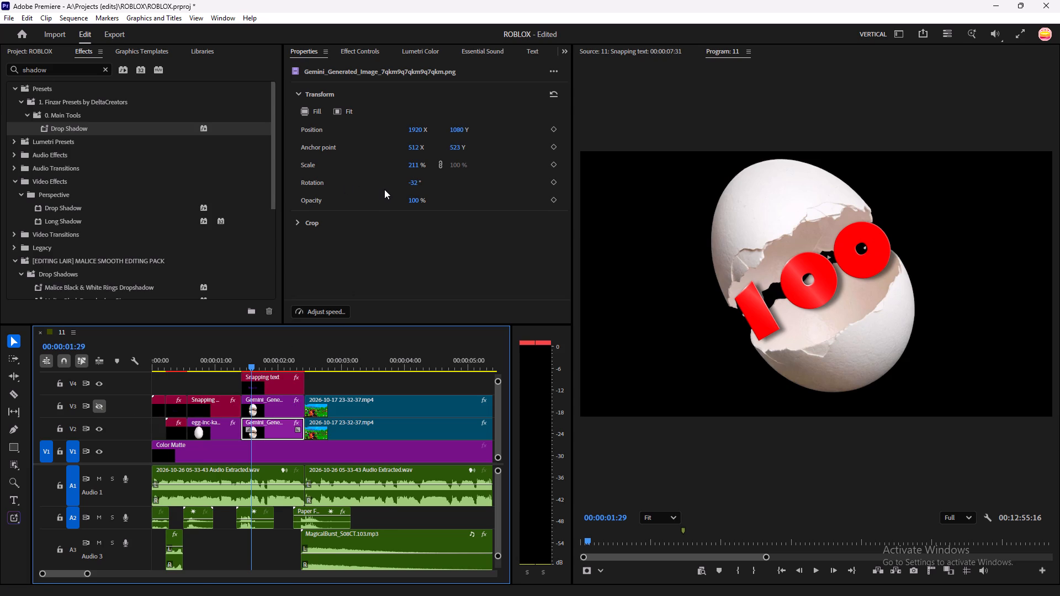
{"action": "left_click", "coordinate": [296, 224]}
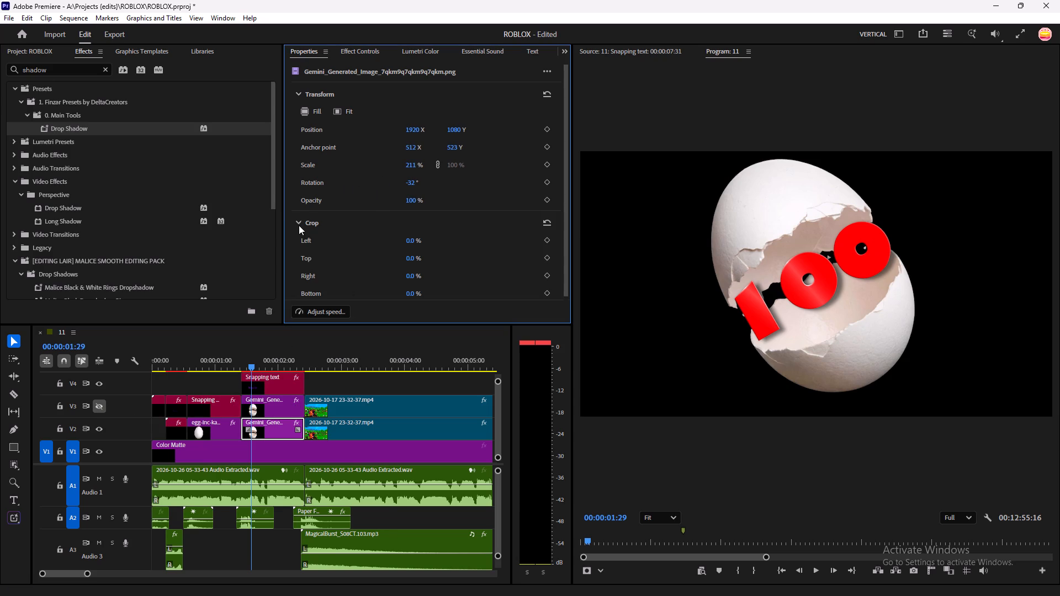
{"action": "left_click_drag", "start_coordinate": [409, 241], "coordinate": [421, 244]}
{"action": "left_click_drag", "start_coordinate": [421, 244], "coordinate": [403, 249]}
{"action": "left_click_drag", "start_coordinate": [408, 256], "coordinate": [395, 259]}
{"action": "left_click_drag", "start_coordinate": [395, 259], "coordinate": [395, 259]}
{"action": "left_click_drag", "start_coordinate": [410, 290], "coordinate": [421, 290]}
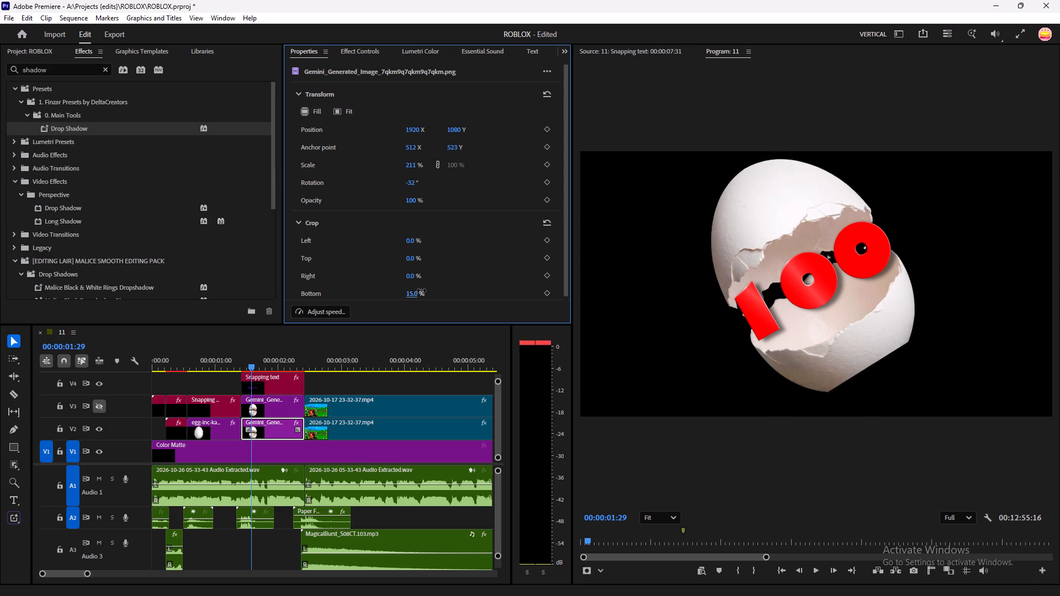
{"action": "left_click_drag", "start_coordinate": [421, 290], "coordinate": [435, 288]}
{"action": "scroll", "coordinate": [803, 270], "scroll_direction": "up", "scroll_amount": 9}
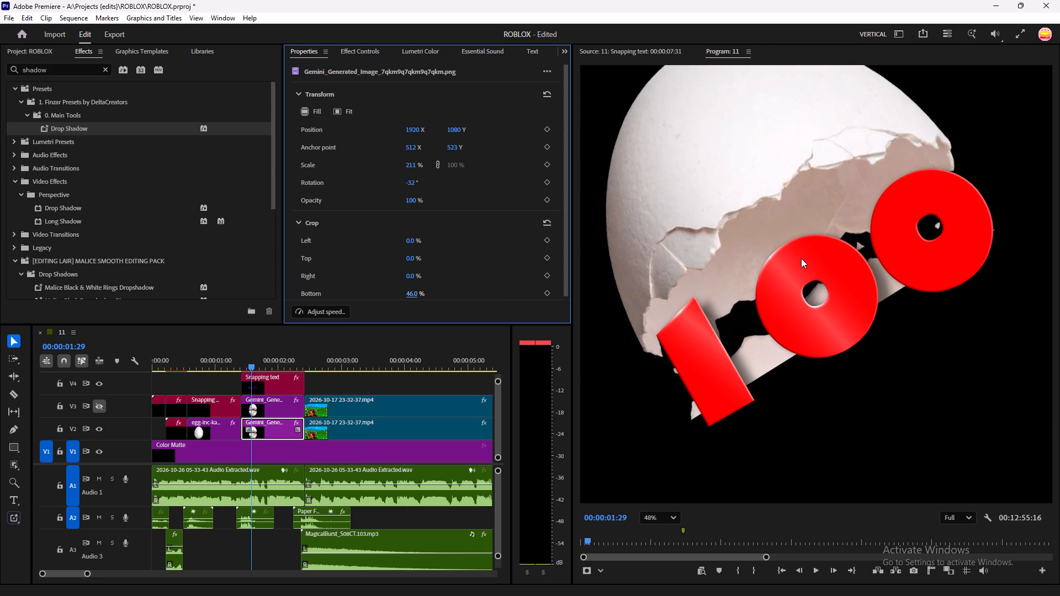
{"action": "left_click_drag", "start_coordinate": [417, 292], "coordinate": [422, 293]}
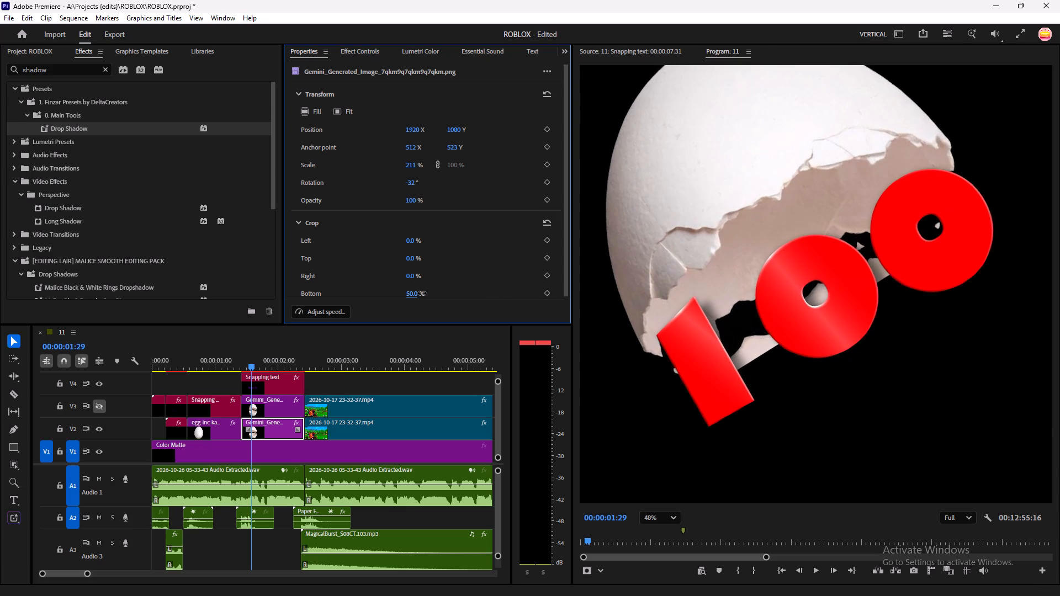
{"action": "left_click_drag", "start_coordinate": [422, 293], "coordinate": [425, 294]}
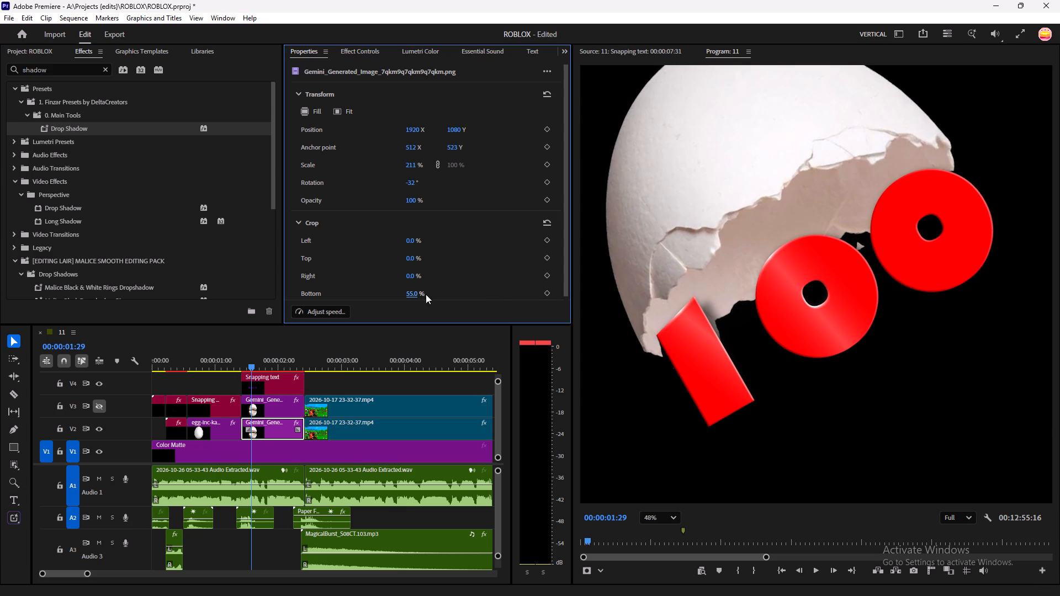
{"action": "left_click", "coordinate": [660, 515]}
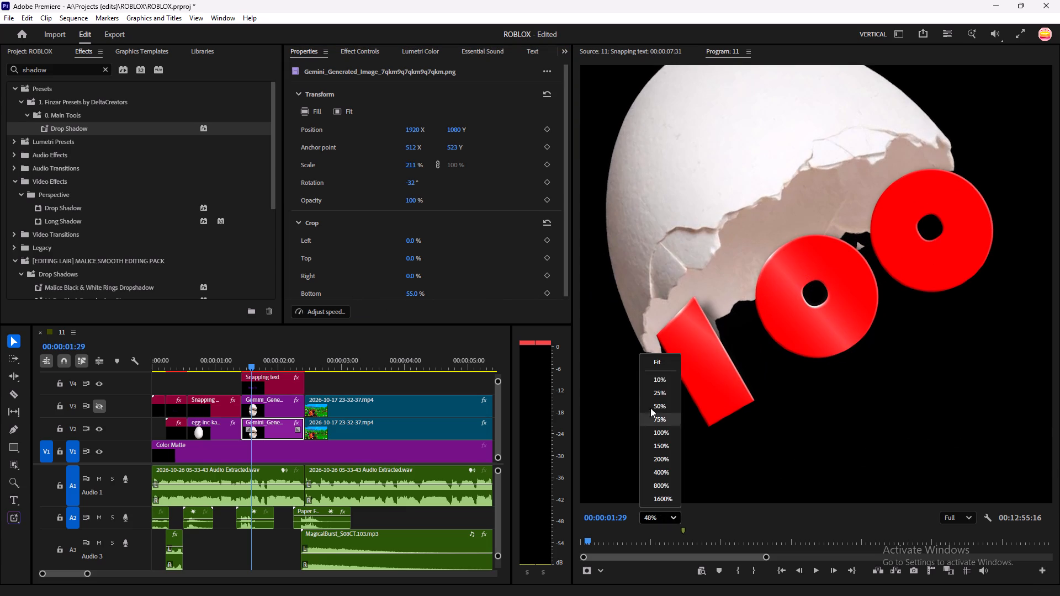
{"action": "left_click", "coordinate": [655, 363]}
With V3 shown and V2 hidden, crop the top of the V3 cracked egg by 45%, and make V2 visible again.
{"action": "left_click", "coordinate": [275, 407]}
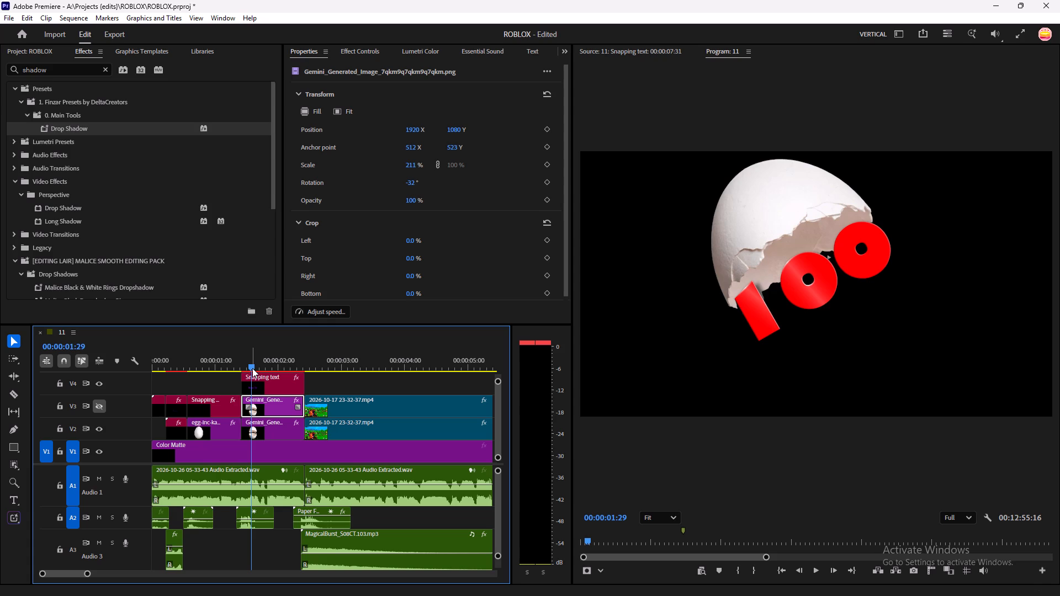
{"action": "left_click", "coordinate": [100, 406]}
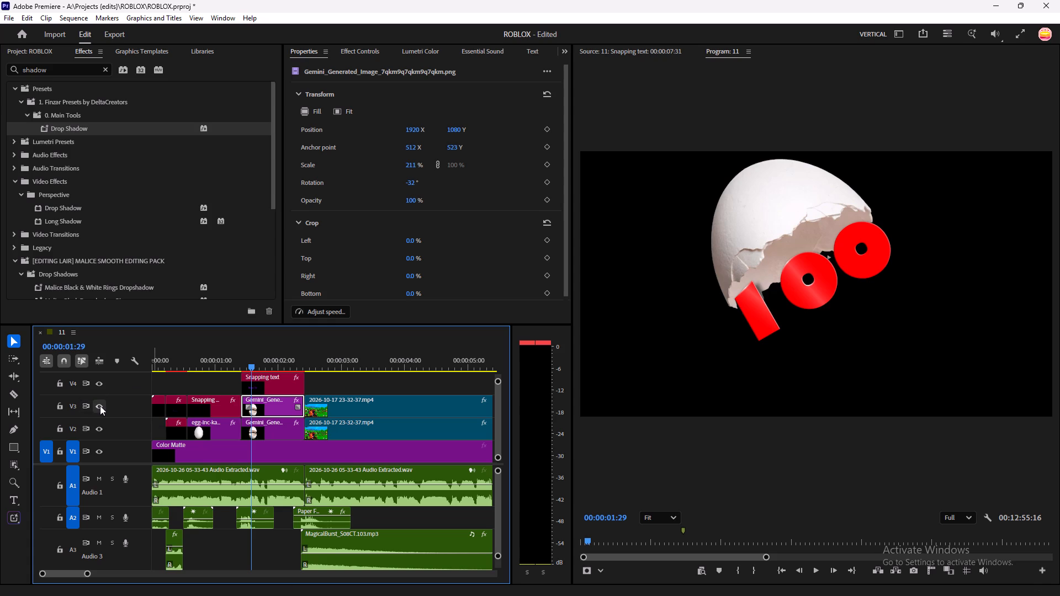
{"action": "left_click", "coordinate": [100, 406]}
{"action": "left_click", "coordinate": [100, 428]}
{"action": "left_click", "coordinate": [101, 405]}
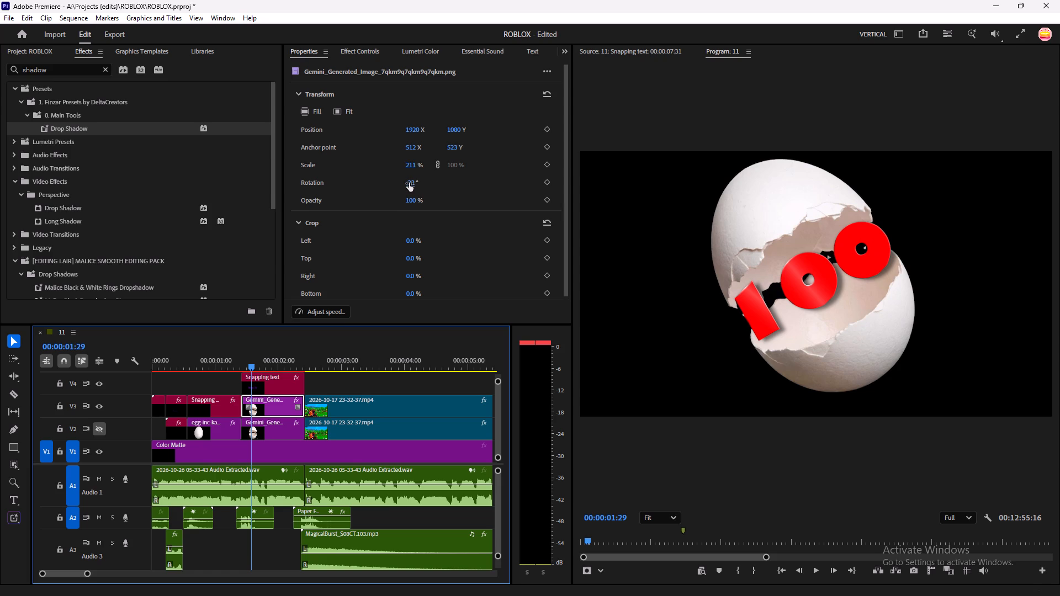
{"action": "scroll", "coordinate": [396, 243], "scroll_direction": "down", "scroll_amount": 1}
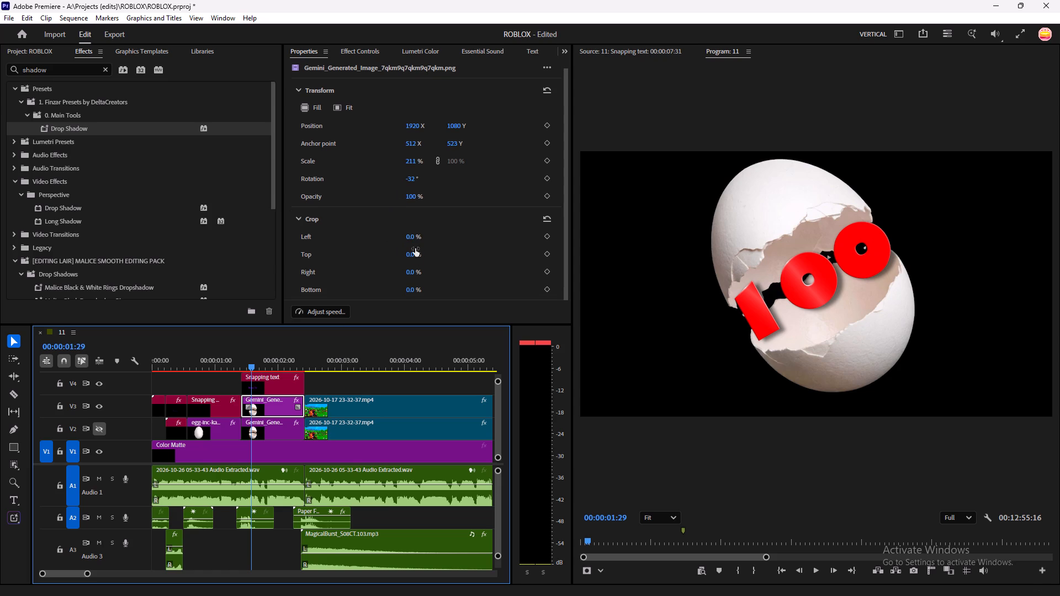
{"action": "left_click_drag", "start_coordinate": [415, 256], "coordinate": [438, 256]}
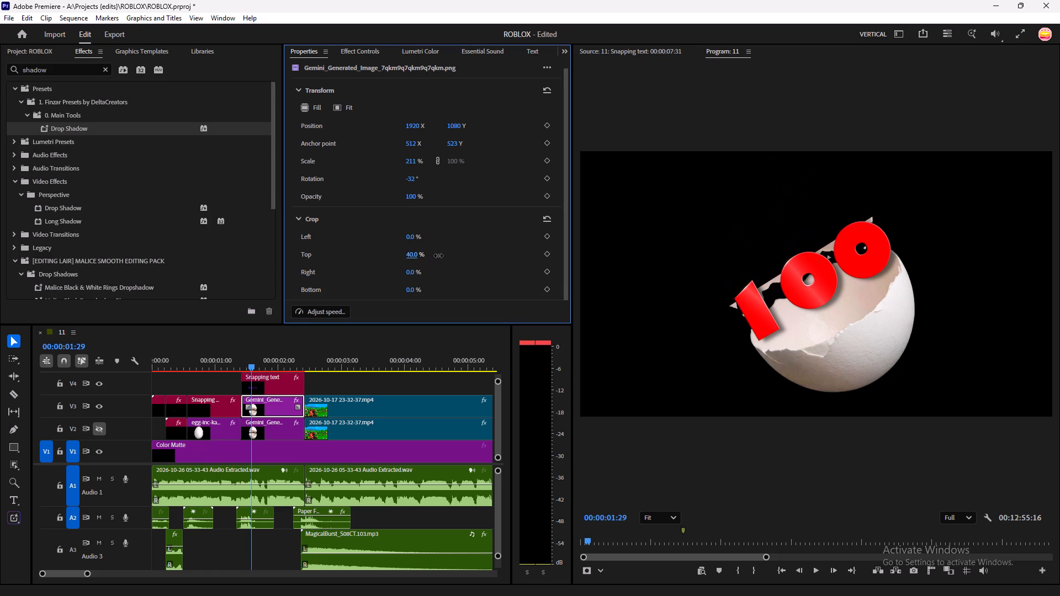
{"action": "left_click_drag", "start_coordinate": [438, 256], "coordinate": [441, 256]}
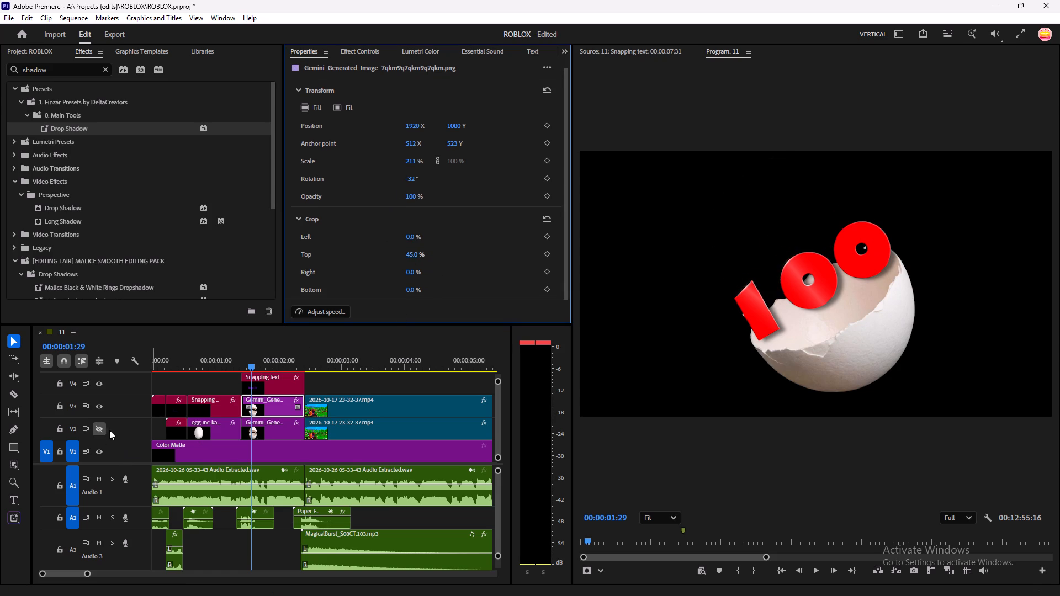
{"action": "left_click", "coordinate": [105, 429]}
At 00:00:01:23, add position and scale keyframes to the cropped egg halves on V3 and V2.
{"action": "left_click_drag", "start_coordinate": [246, 362], "coordinate": [240, 367]}
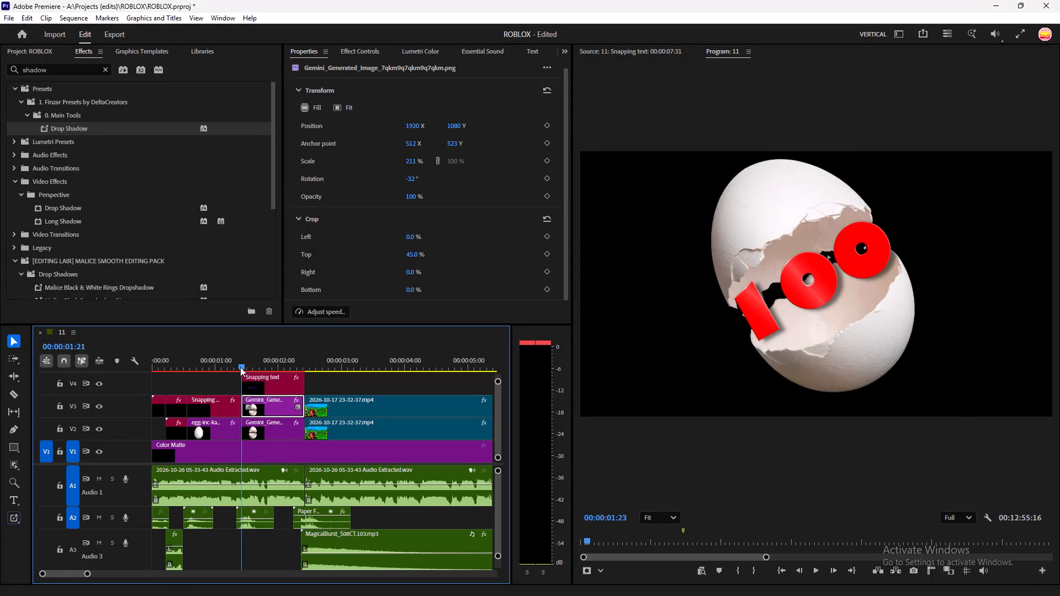
{"action": "left_click_drag", "start_coordinate": [240, 367], "coordinate": [277, 373]}
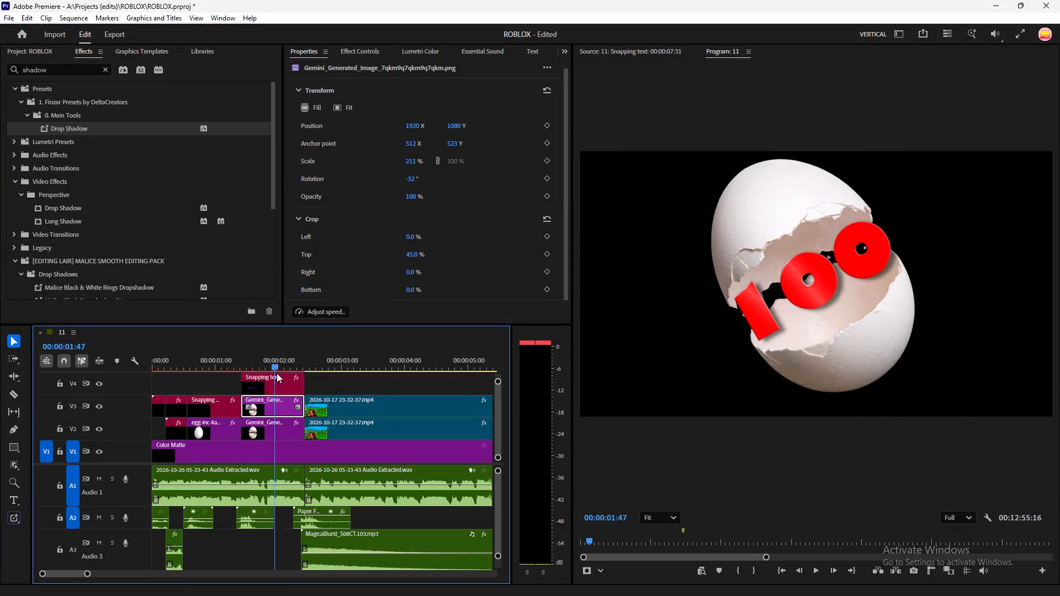
{"action": "left_click_drag", "start_coordinate": [277, 373], "coordinate": [242, 386]}
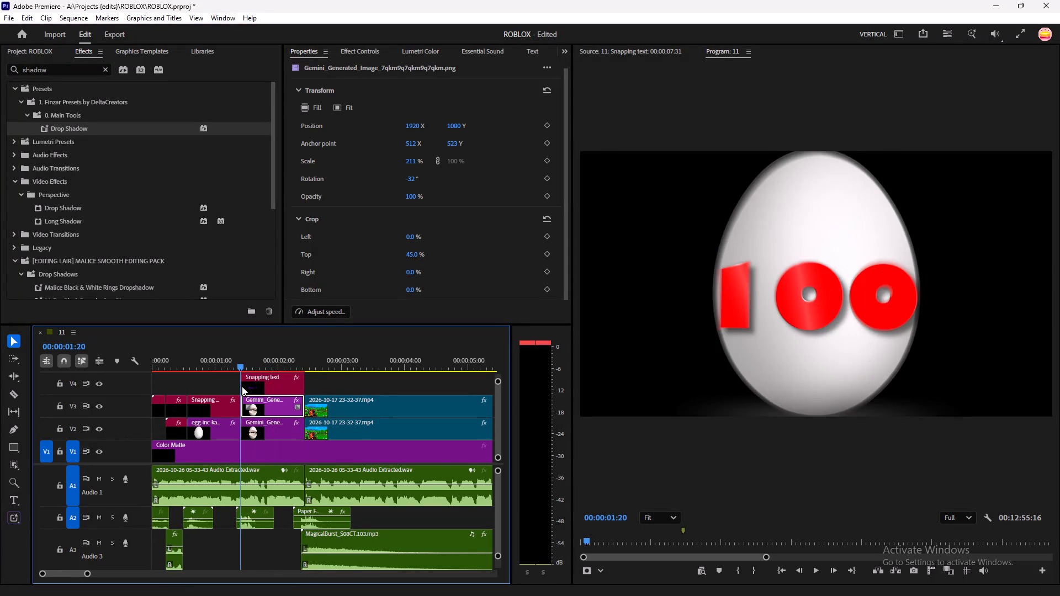
{"action": "left_click_drag", "start_coordinate": [242, 386], "coordinate": [245, 386]}
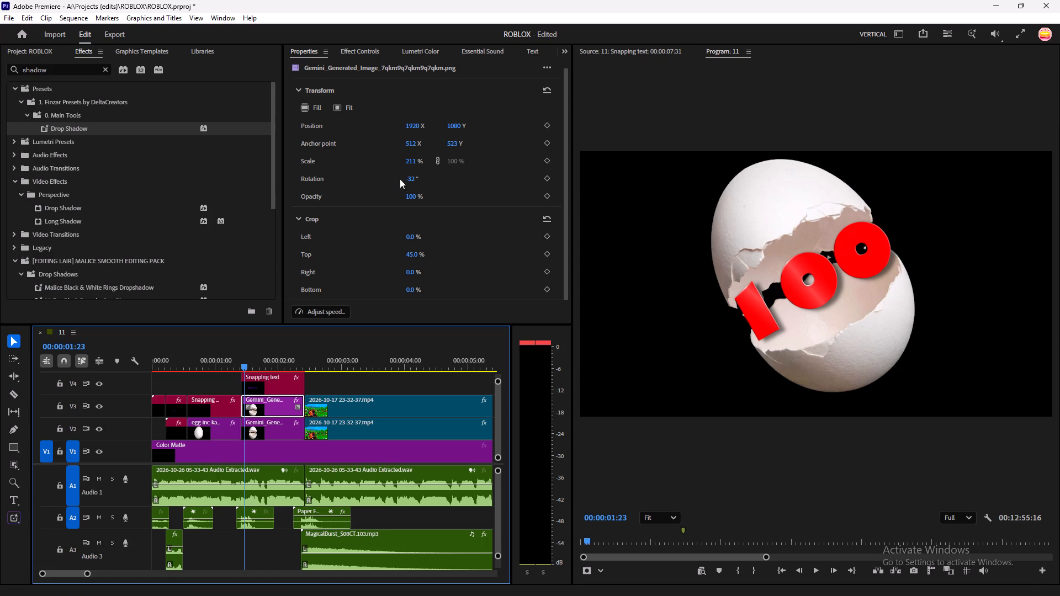
{"action": "scroll", "coordinate": [476, 238], "scroll_direction": "down", "scroll_amount": 4}
{"action": "left_click", "coordinate": [545, 123]}
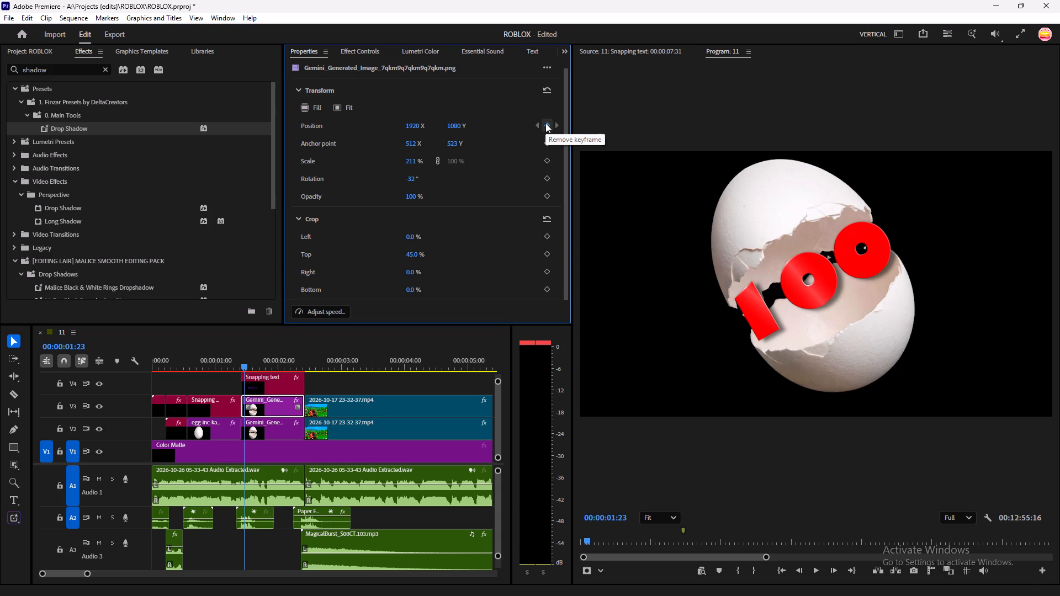
{"action": "left_click", "coordinate": [544, 146]}
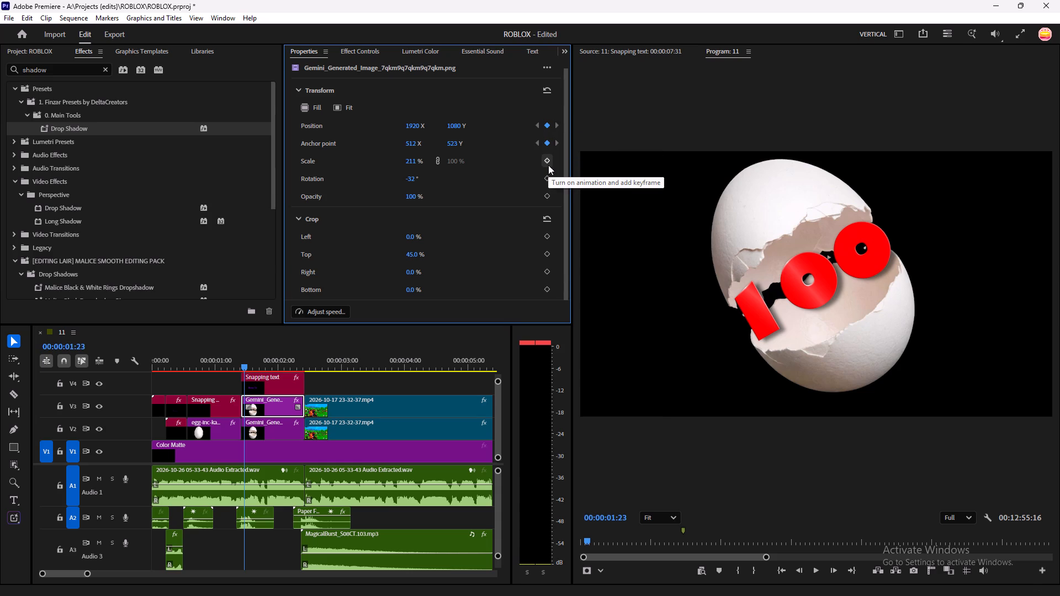
{"action": "left_click", "coordinate": [550, 144]}
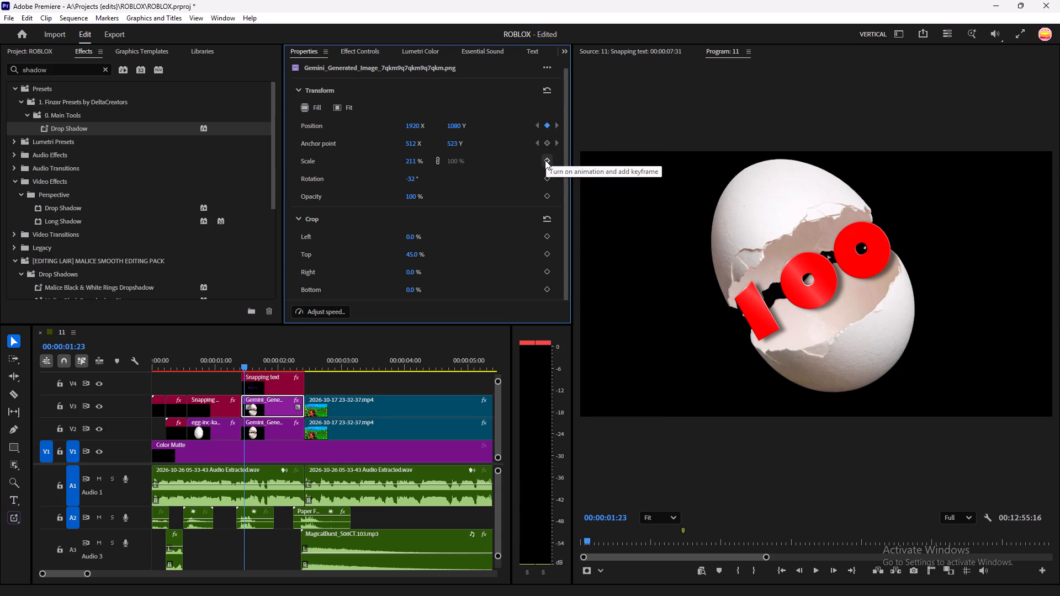
{"action": "left_click", "coordinate": [545, 160]}
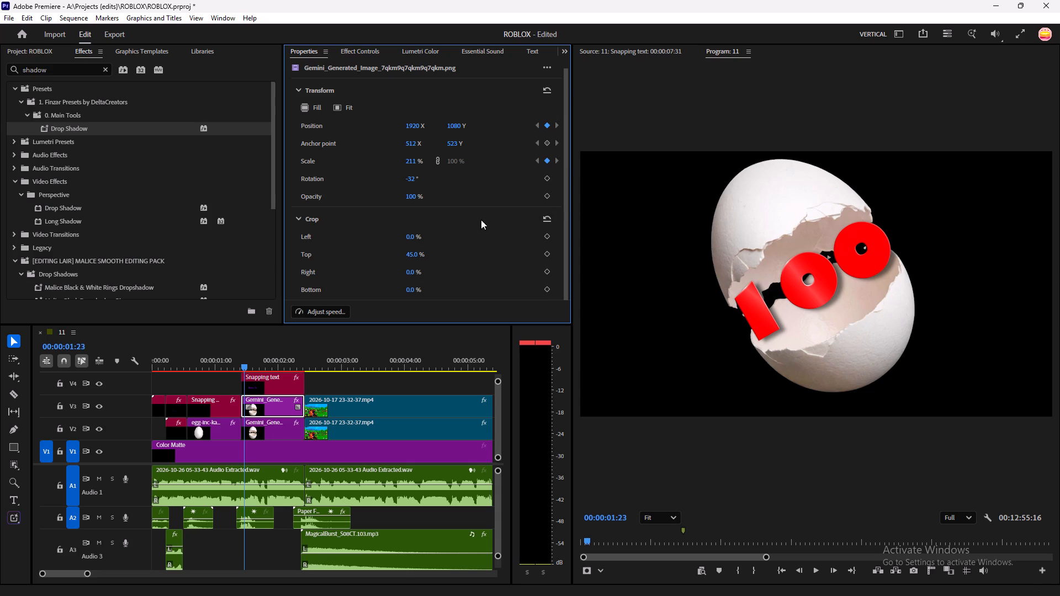
{"action": "left_click", "coordinate": [267, 428]}
{"action": "left_click", "coordinate": [549, 128]}
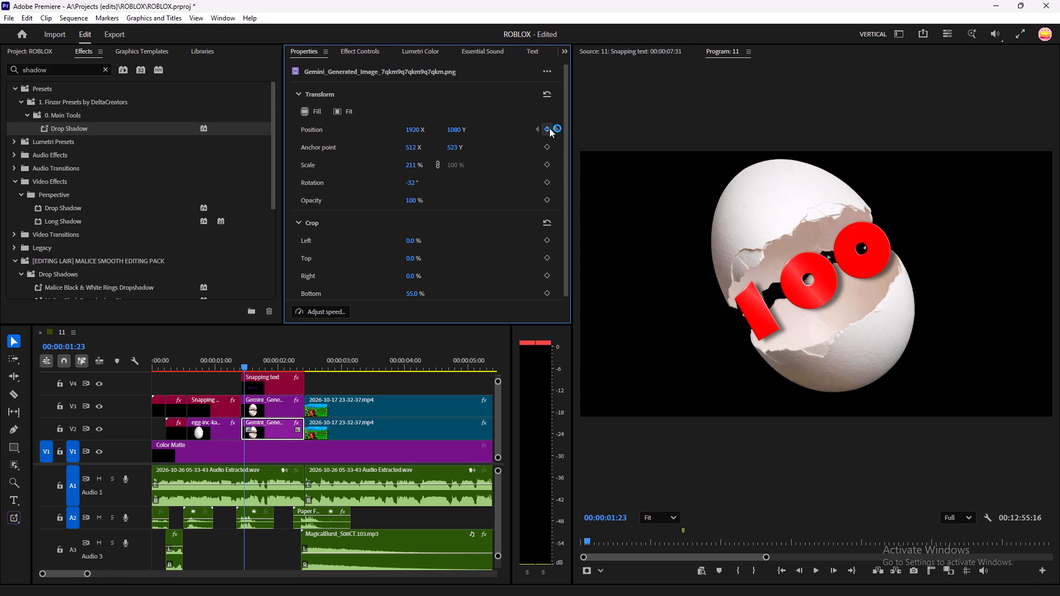
{"action": "left_click", "coordinate": [543, 161]}
At 00:00:02:18, add position and scale keyframes to the cropped egg halves on V2 and V3.
{"action": "left_click_drag", "start_coordinate": [242, 365], "coordinate": [280, 369]}
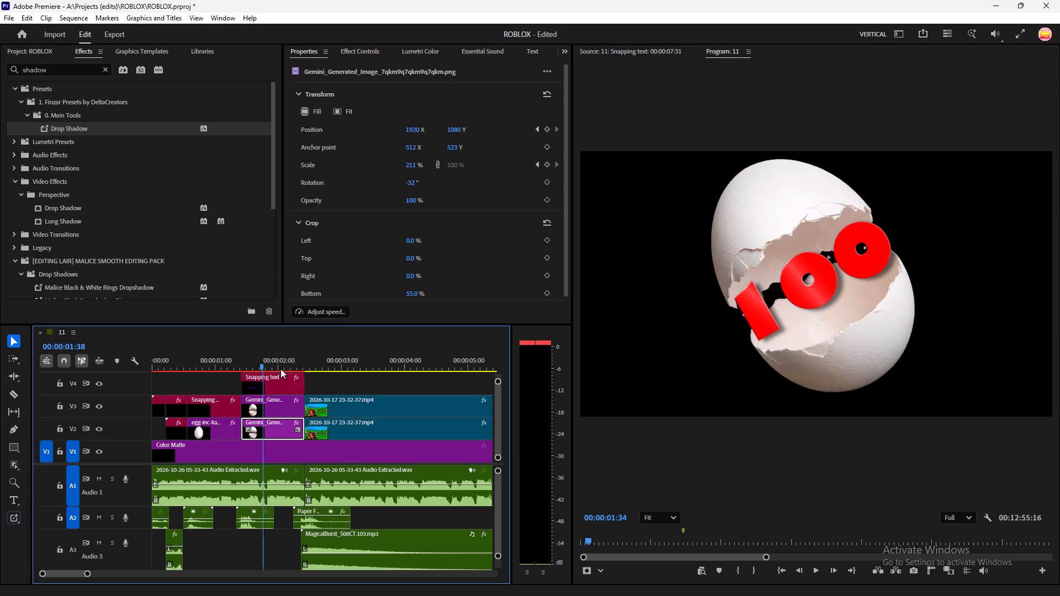
{"action": "left_click_drag", "start_coordinate": [280, 369], "coordinate": [299, 369]}
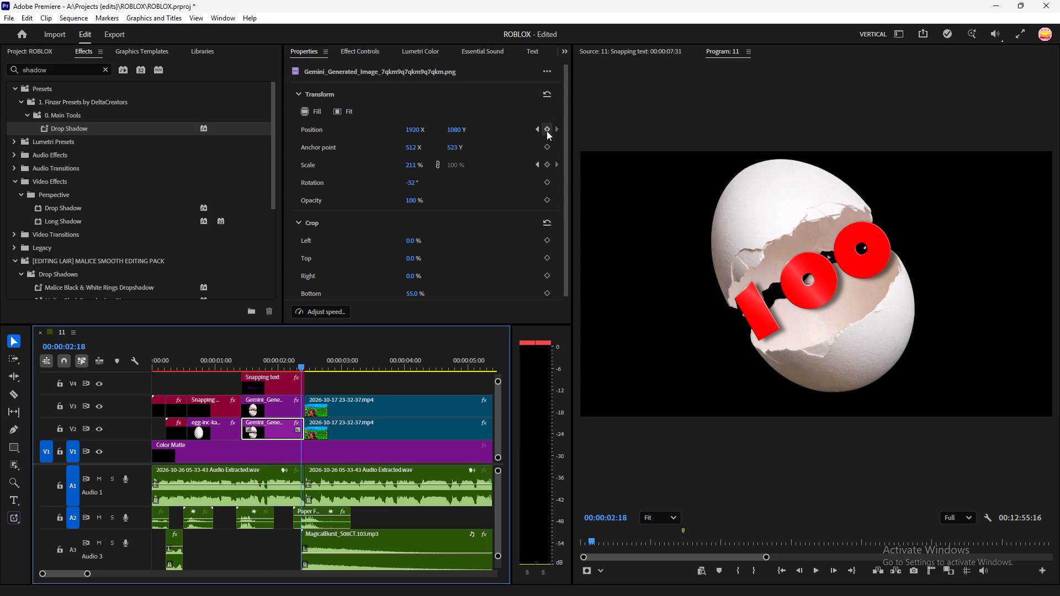
{"action": "left_click", "coordinate": [547, 131]}
{"action": "left_click", "coordinate": [545, 165]}
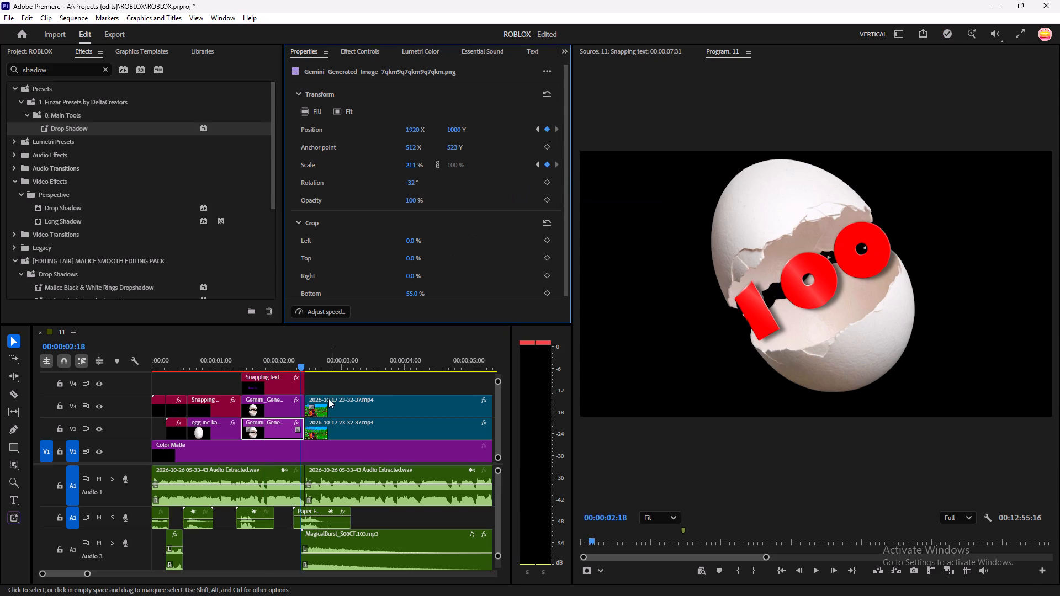
{"action": "left_click", "coordinate": [290, 411]}
{"action": "left_click", "coordinate": [547, 162]}
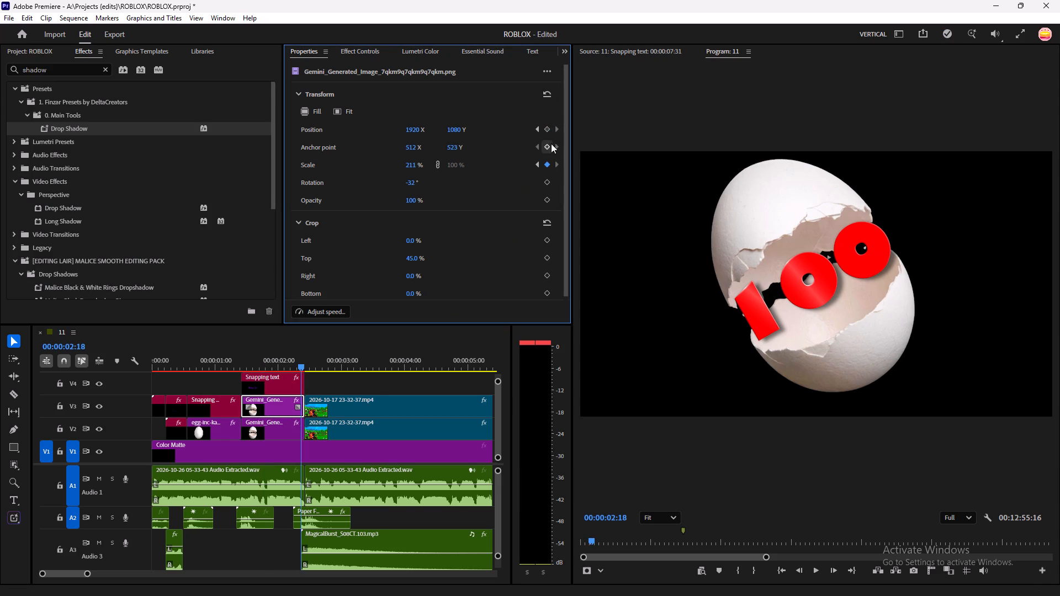
{"action": "left_click", "coordinate": [549, 130]}
At 00:00:02:18, scale the lower egg half on V3 to 255% and the upper half on V2 to 279%.
{"action": "left_click_drag", "start_coordinate": [414, 166], "coordinate": [441, 168]}
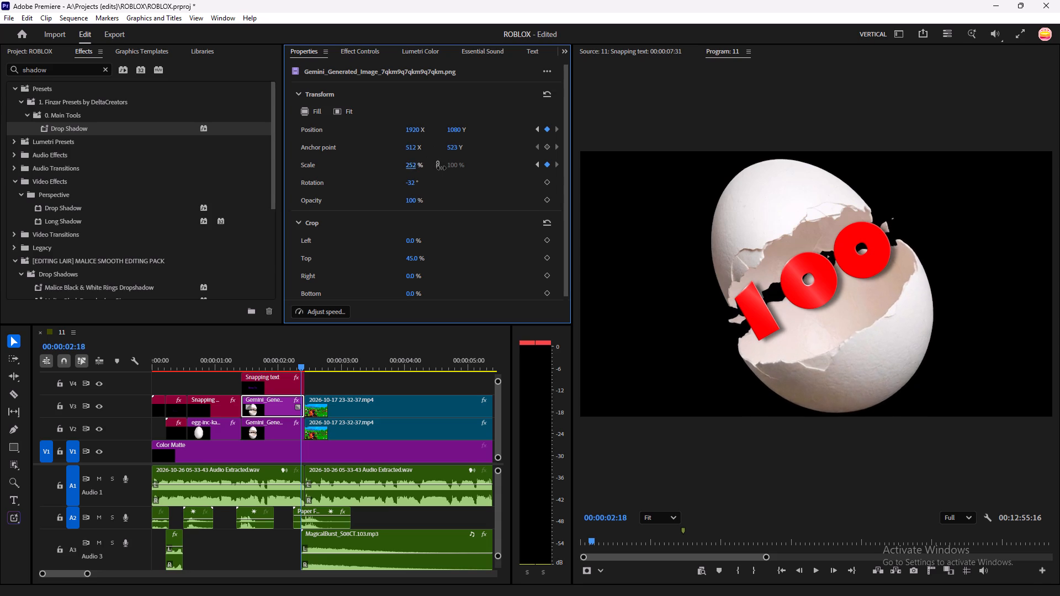
{"action": "left_click_drag", "start_coordinate": [441, 168], "coordinate": [440, 168]}
{"action": "left_click_drag", "start_coordinate": [440, 168], "coordinate": [442, 168]}
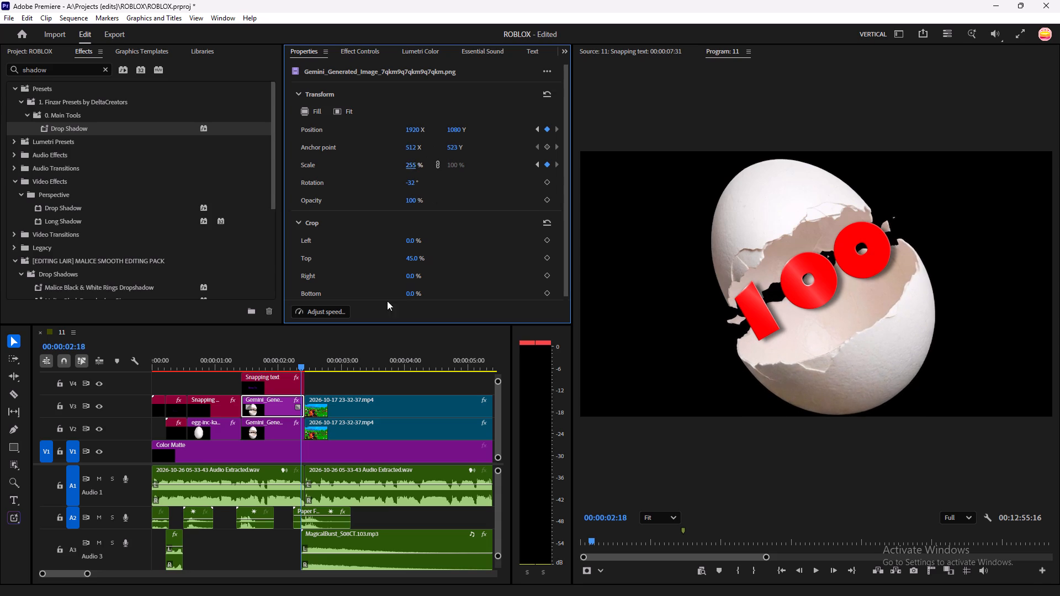
{"action": "left_click", "coordinate": [281, 427]}
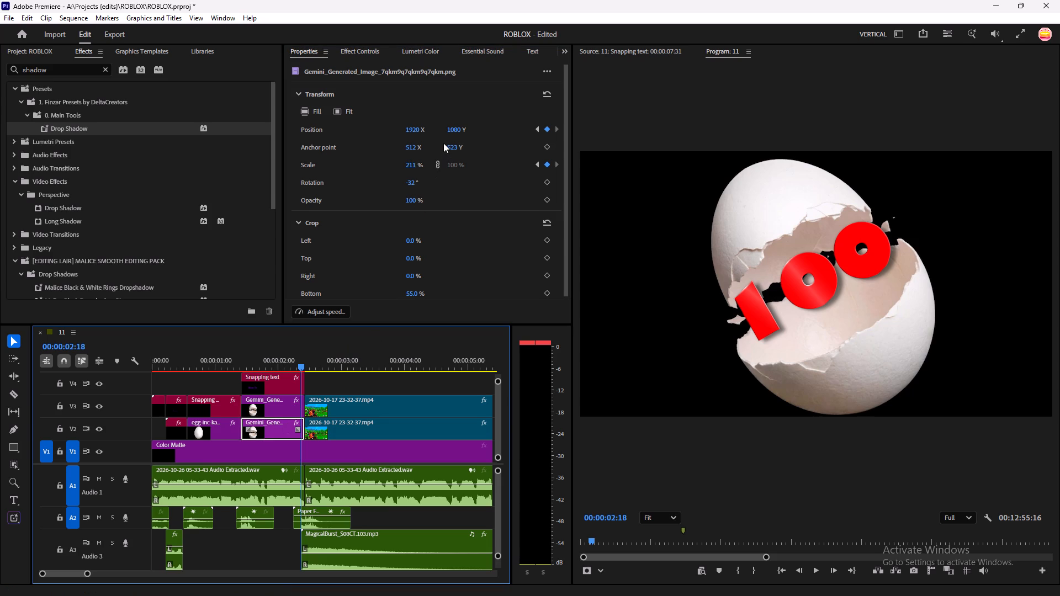
{"action": "left_click_drag", "start_coordinate": [413, 167], "coordinate": [429, 167]}
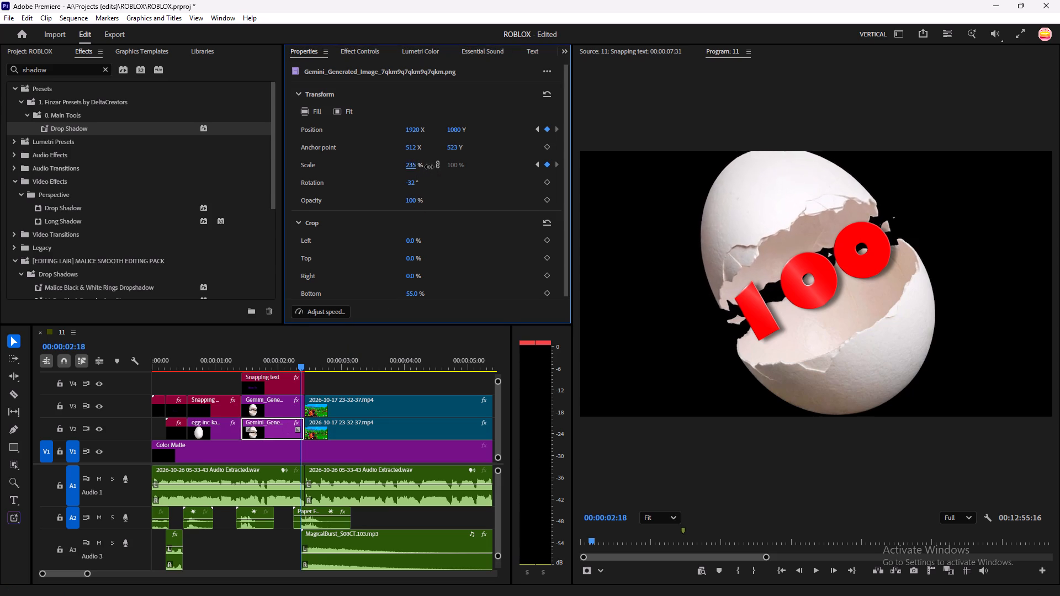
{"action": "left_click_drag", "start_coordinate": [429, 167], "coordinate": [449, 167]}
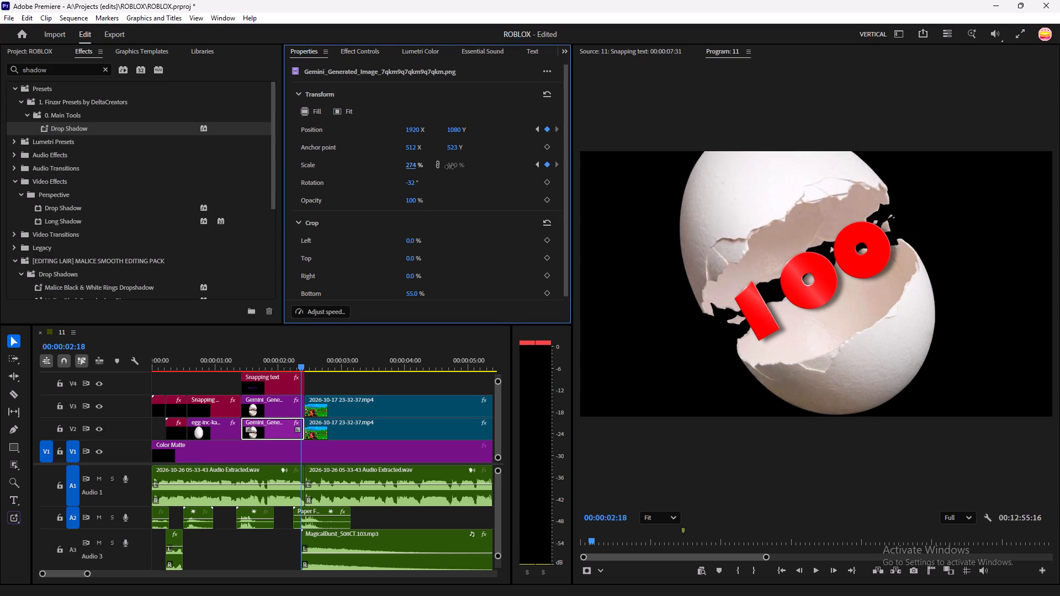
{"action": "left_click_drag", "start_coordinate": [449, 167], "coordinate": [452, 167]}
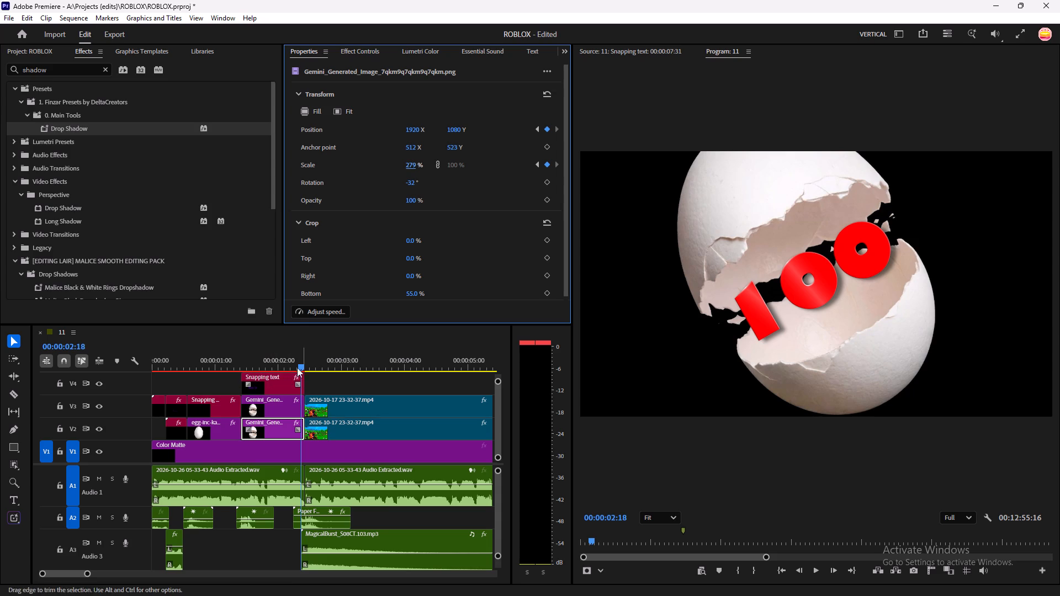
Check the egg's opening motion, then add position and scale keyframes to the 100 text on V4 at 00:00:02:18.
{"action": "left_click_drag", "start_coordinate": [299, 366], "coordinate": [213, 382]}
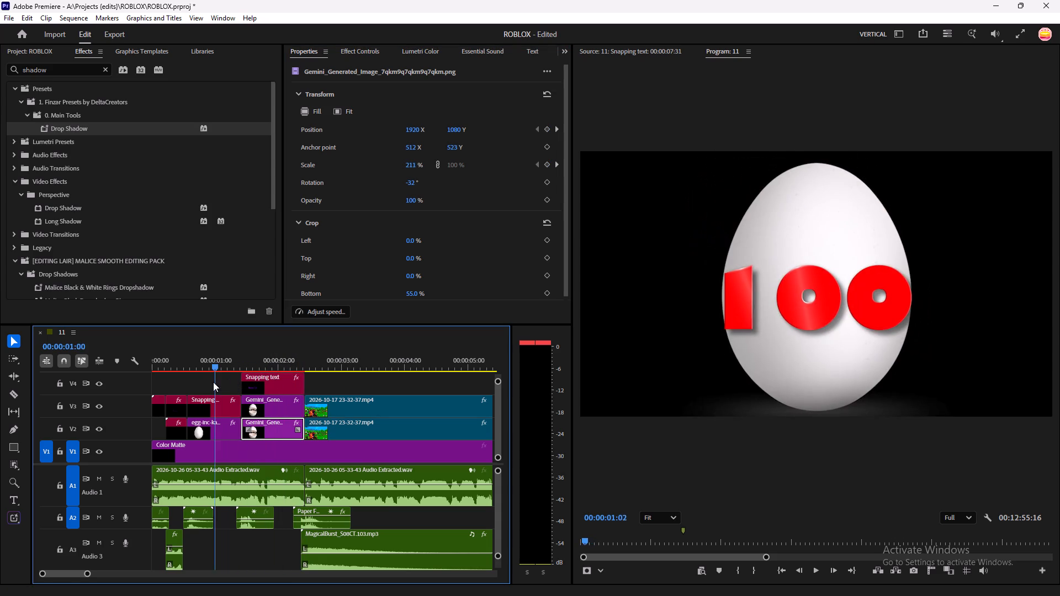
{"action": "left_click_drag", "start_coordinate": [213, 382], "coordinate": [308, 380]}
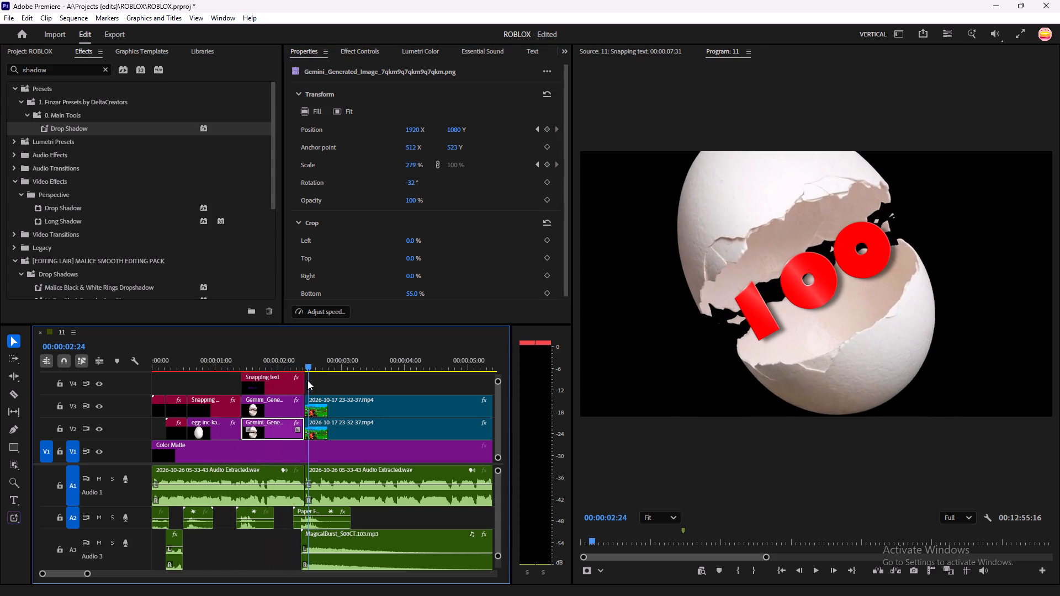
{"action": "left_click_drag", "start_coordinate": [308, 380], "coordinate": [303, 379]}
{"action": "left_click", "coordinate": [301, 382]}
{"action": "left_click_drag", "start_coordinate": [306, 366], "coordinate": [296, 371]}
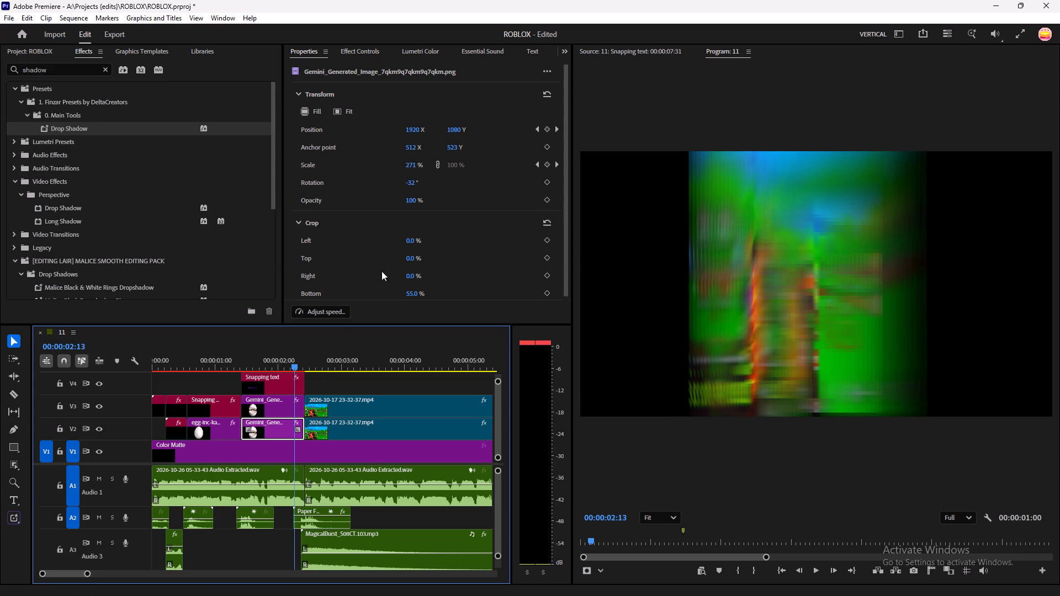
{"action": "left_click", "coordinate": [555, 164]}
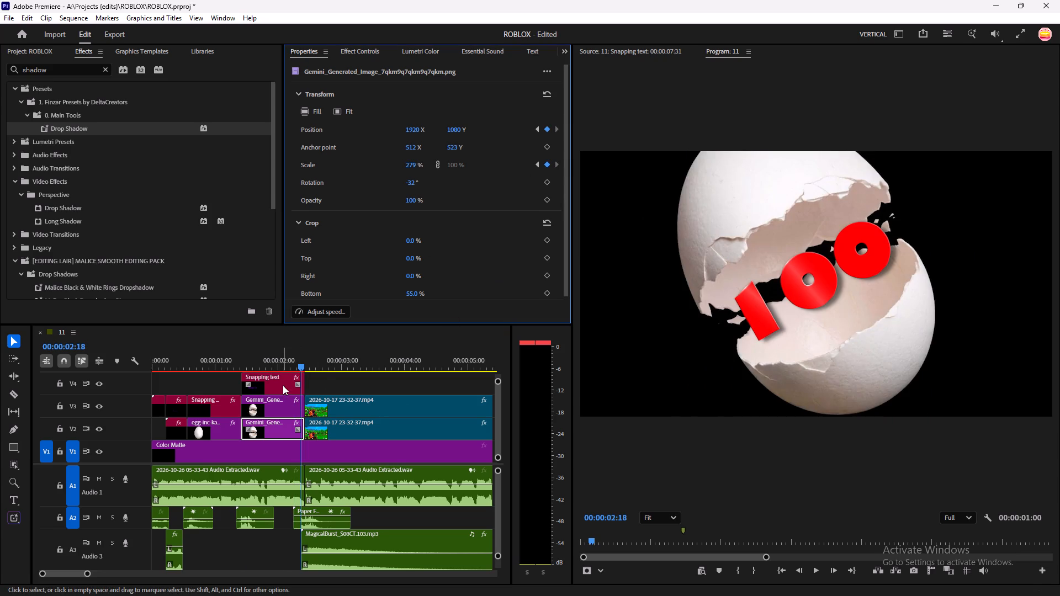
{"action": "left_click", "coordinate": [283, 385]}
{"action": "scroll", "coordinate": [340, 189], "scroll_direction": "down", "scroll_amount": 5}
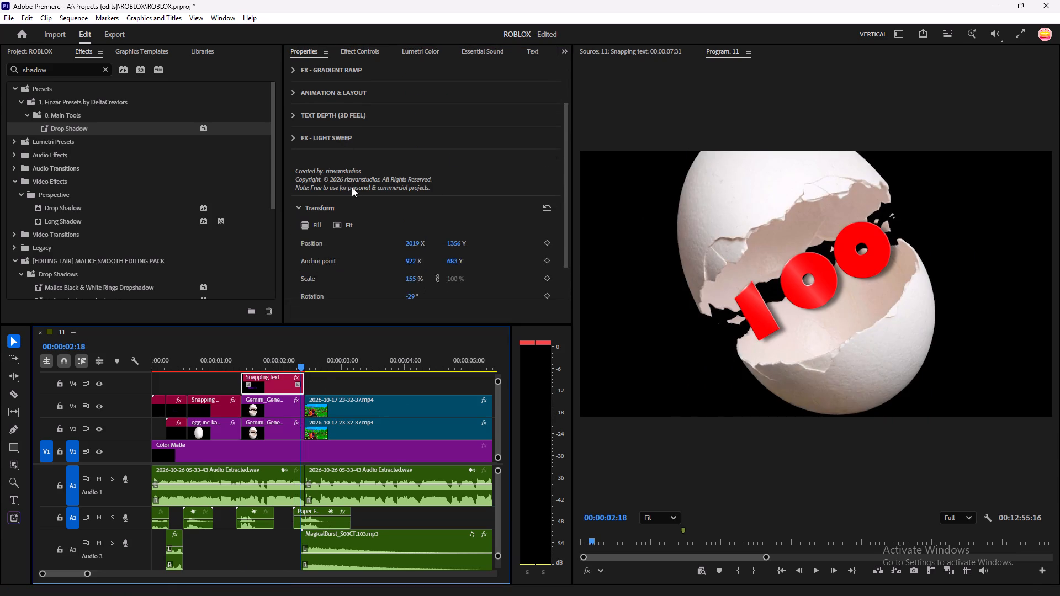
{"action": "scroll", "coordinate": [373, 195], "scroll_direction": "down", "scroll_amount": 6}
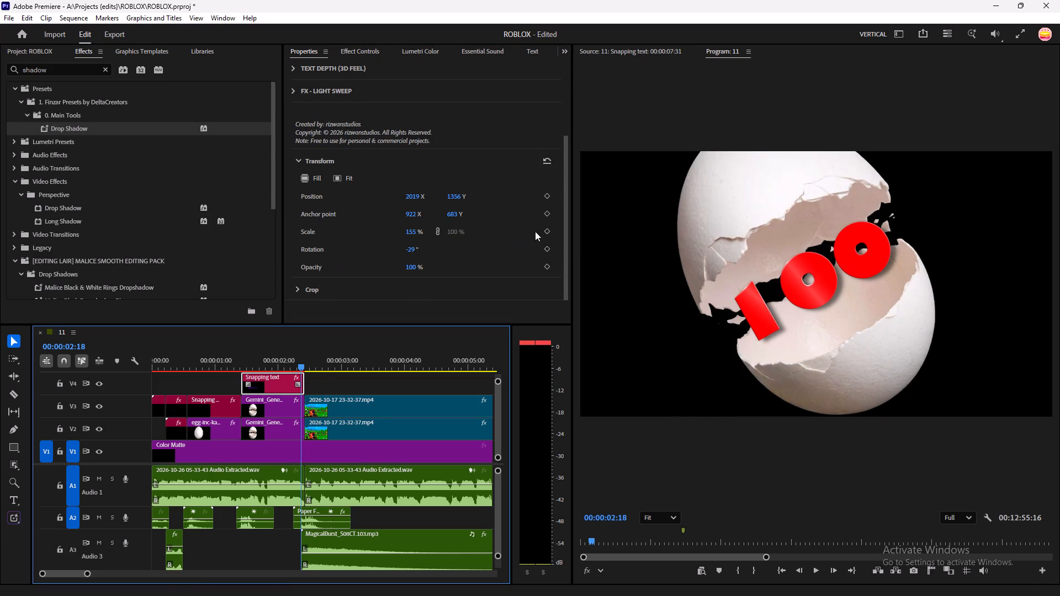
{"action": "left_click", "coordinate": [547, 233]}
{"action": "left_click", "coordinate": [548, 196]}
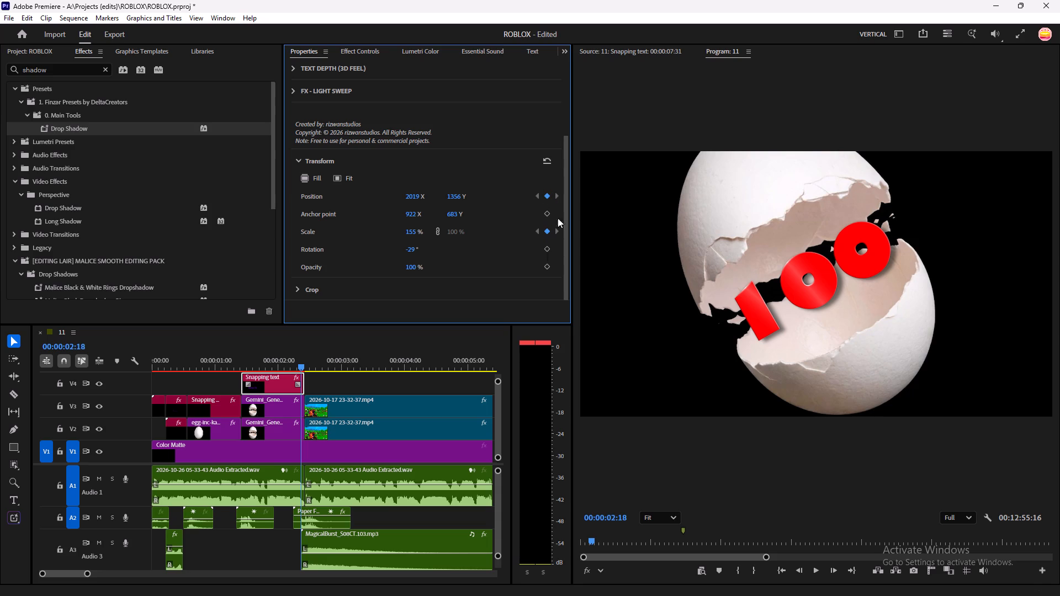
At 00:00:01:23, aligned with the egg's first keyframe, add scale and position keyframes to the 100 text on V4.
{"action": "left_click", "coordinate": [271, 404]}
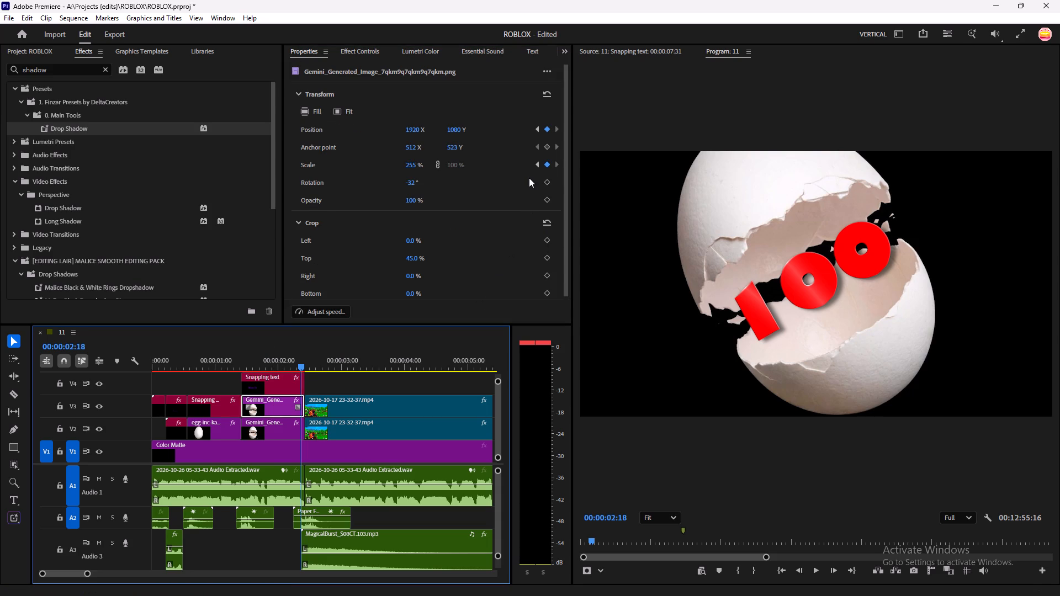
{"action": "left_click", "coordinate": [536, 162]}
{"action": "left_click", "coordinate": [272, 382]}
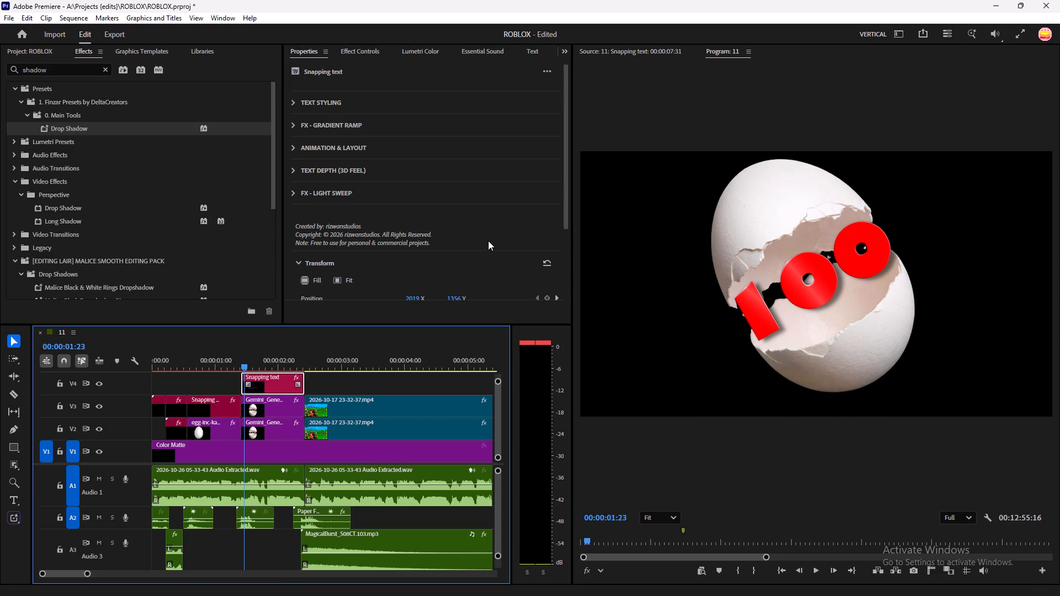
{"action": "scroll", "coordinate": [512, 254], "scroll_direction": "down", "scroll_amount": 5}
{"action": "left_click", "coordinate": [548, 274]}
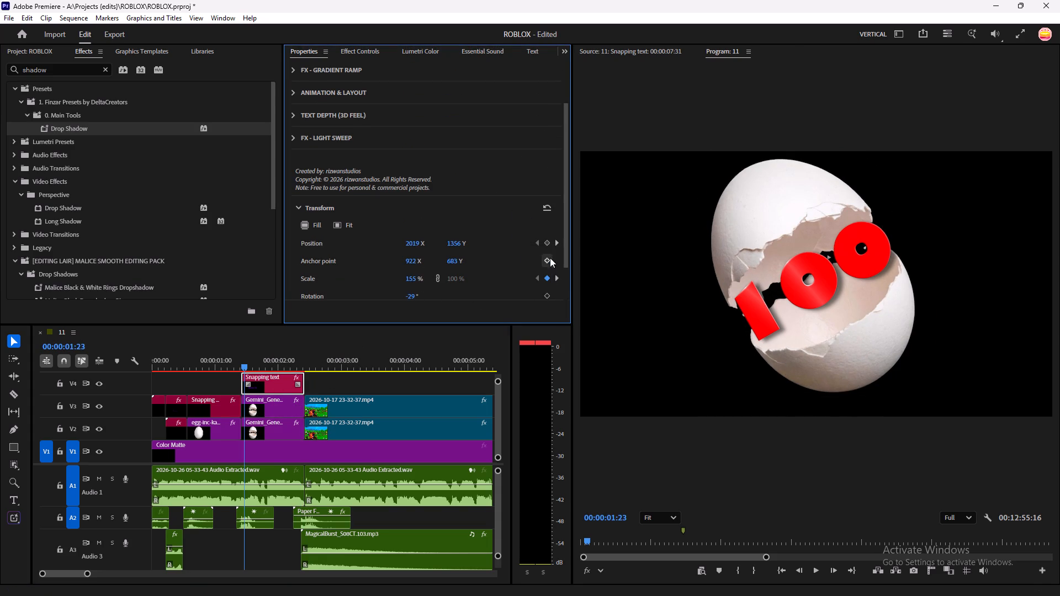
{"action": "left_click", "coordinate": [548, 244]}
At the 00:00:02:18 keyframes, set the 100 text's scale to 215% and its vertical position to 1475.
{"action": "left_click", "coordinate": [557, 278]}
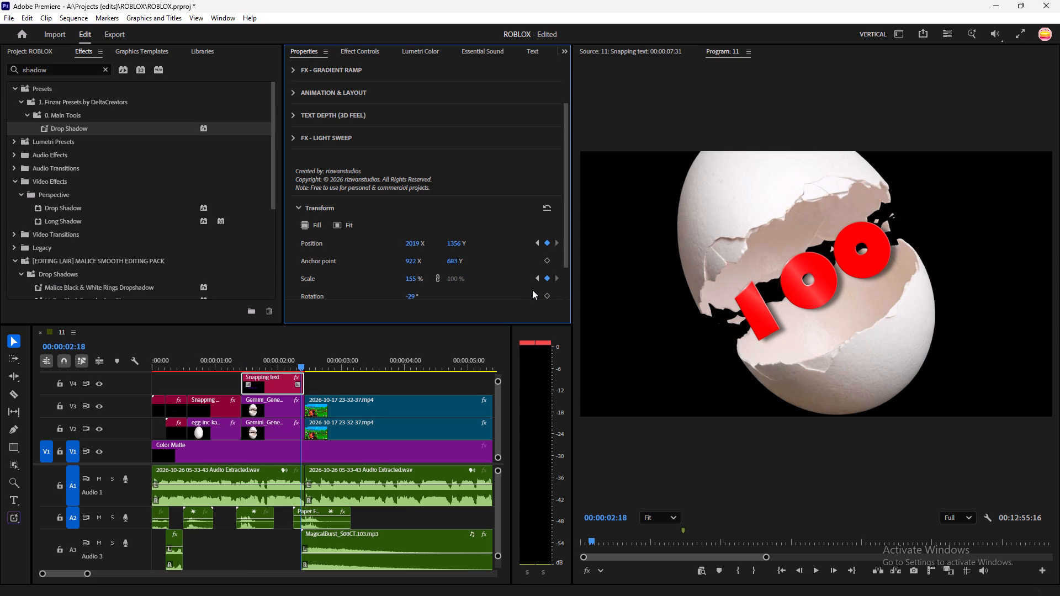
{"action": "scroll", "coordinate": [439, 278], "scroll_direction": "down", "scroll_amount": 3}
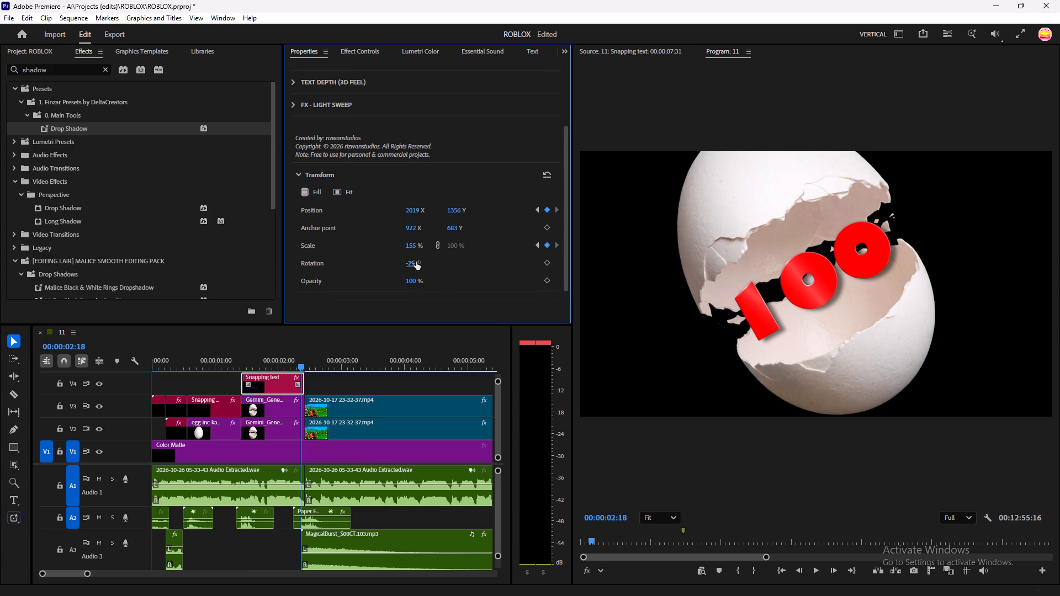
{"action": "left_click_drag", "start_coordinate": [419, 248], "coordinate": [447, 250]}
{"action": "left_click_drag", "start_coordinate": [452, 207], "coordinate": [488, 213]}
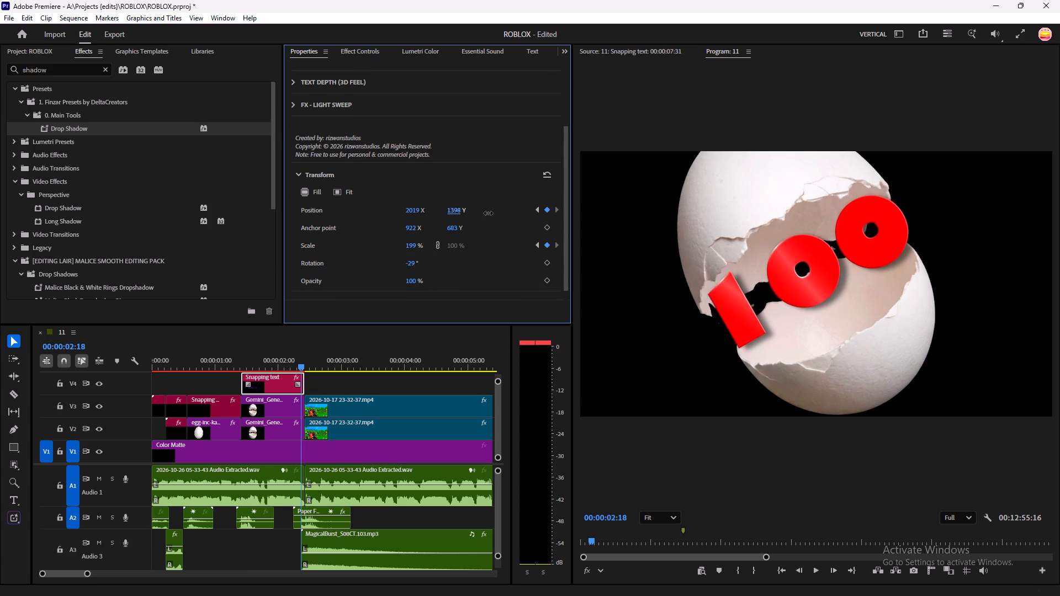
{"action": "left_click_drag", "start_coordinate": [488, 213], "coordinate": [506, 214]}
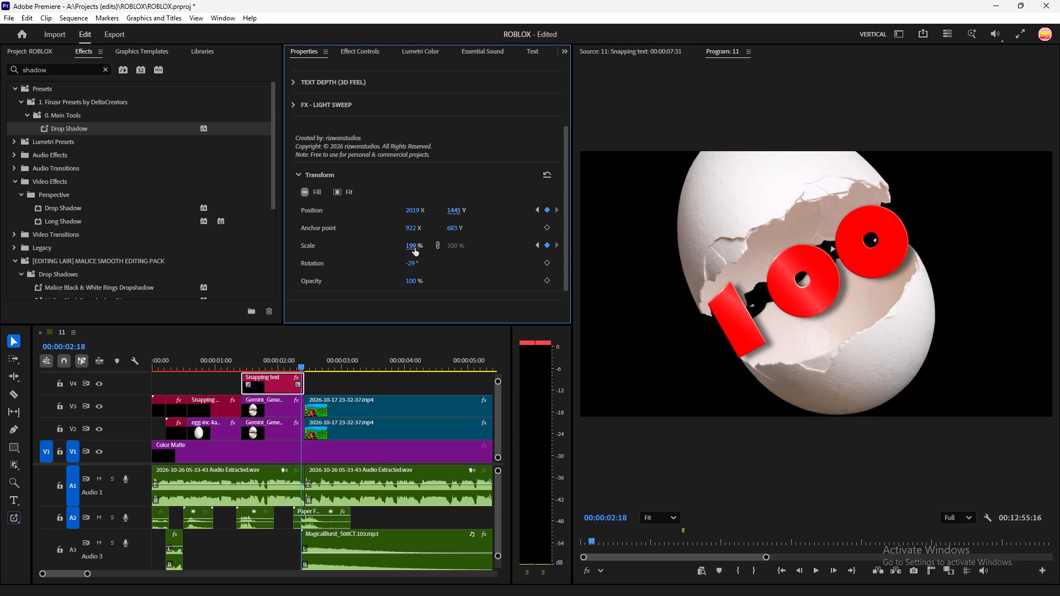
{"action": "left_click_drag", "start_coordinate": [415, 248], "coordinate": [425, 248]}
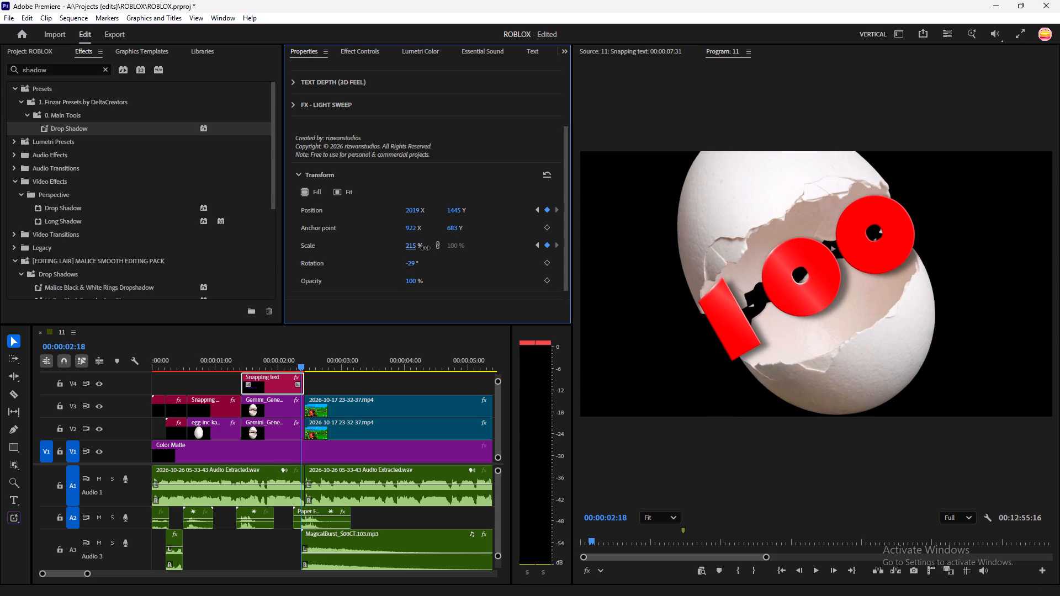
{"action": "left_click_drag", "start_coordinate": [453, 210], "coordinate": [472, 210]}
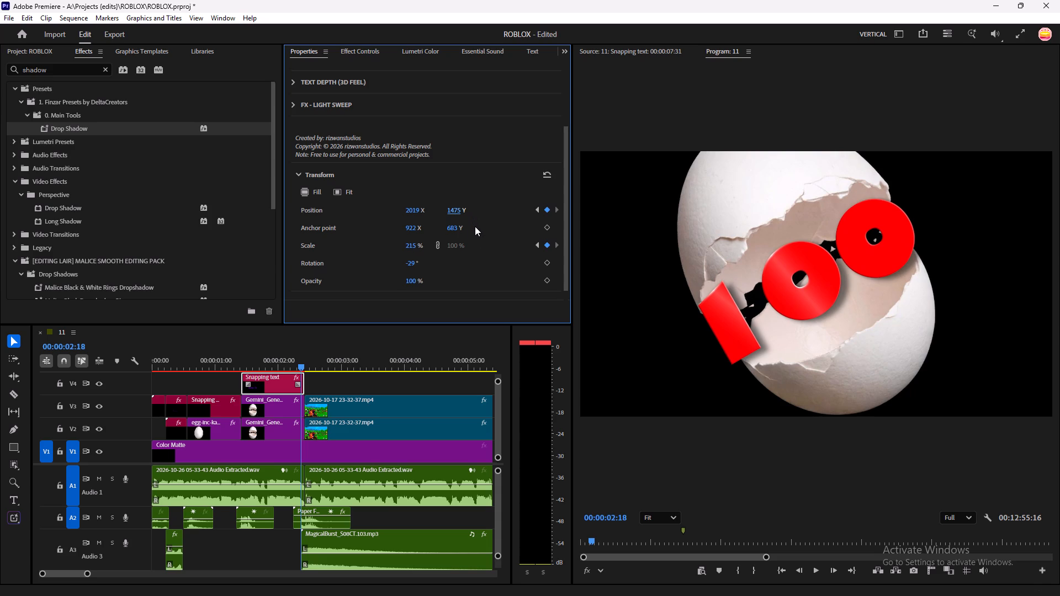
Scrub back and forth through the cracked-egg section to review how the 100 text and egg halves grow together.
{"action": "left_click_drag", "start_coordinate": [301, 364], "coordinate": [271, 376]}
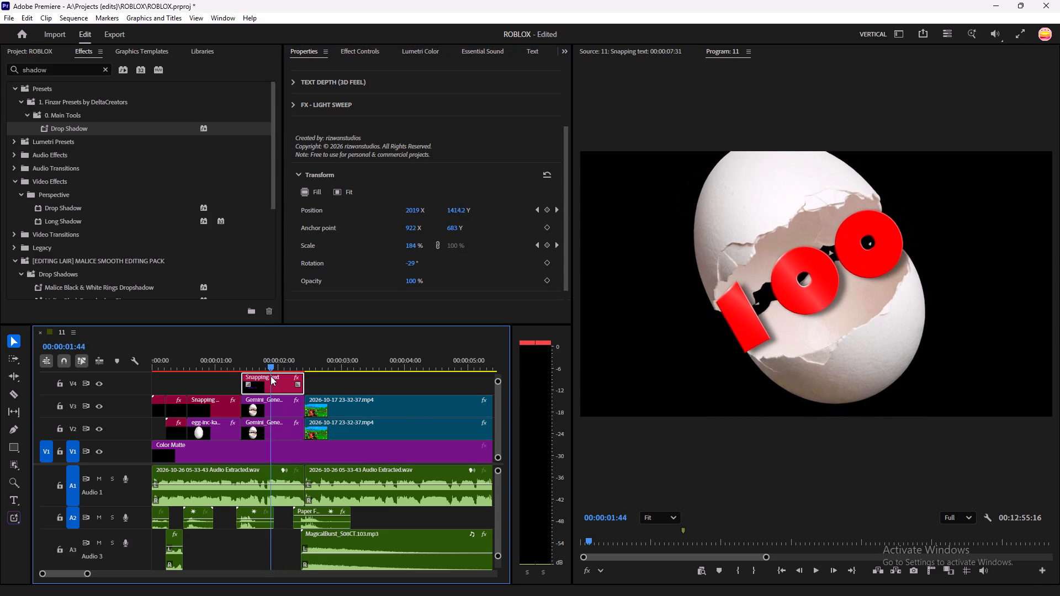
{"action": "left_click_drag", "start_coordinate": [271, 376], "coordinate": [258, 376]}
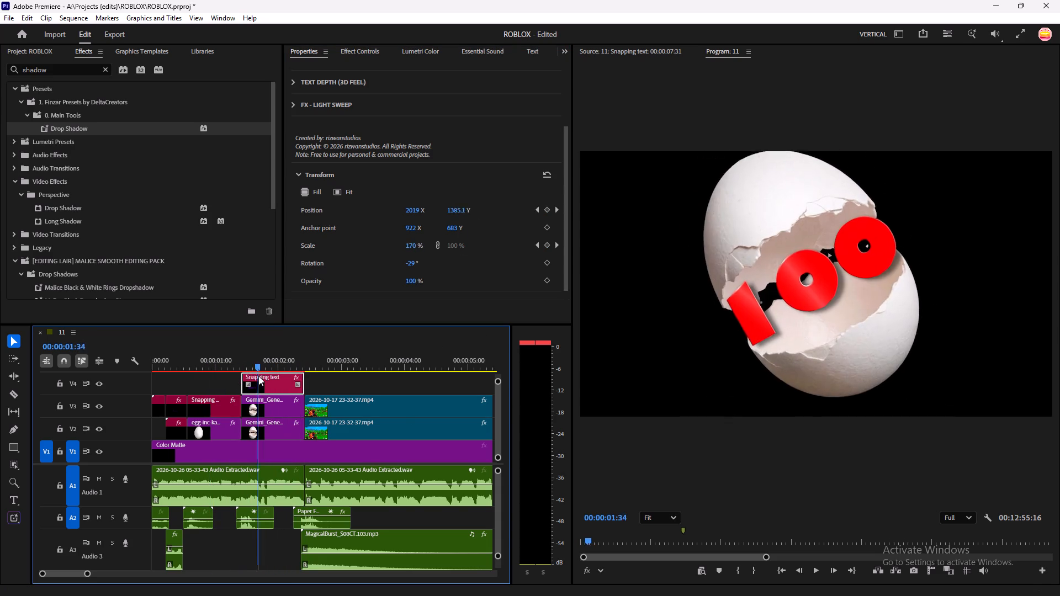
{"action": "left_click_drag", "start_coordinate": [258, 376], "coordinate": [242, 382]}
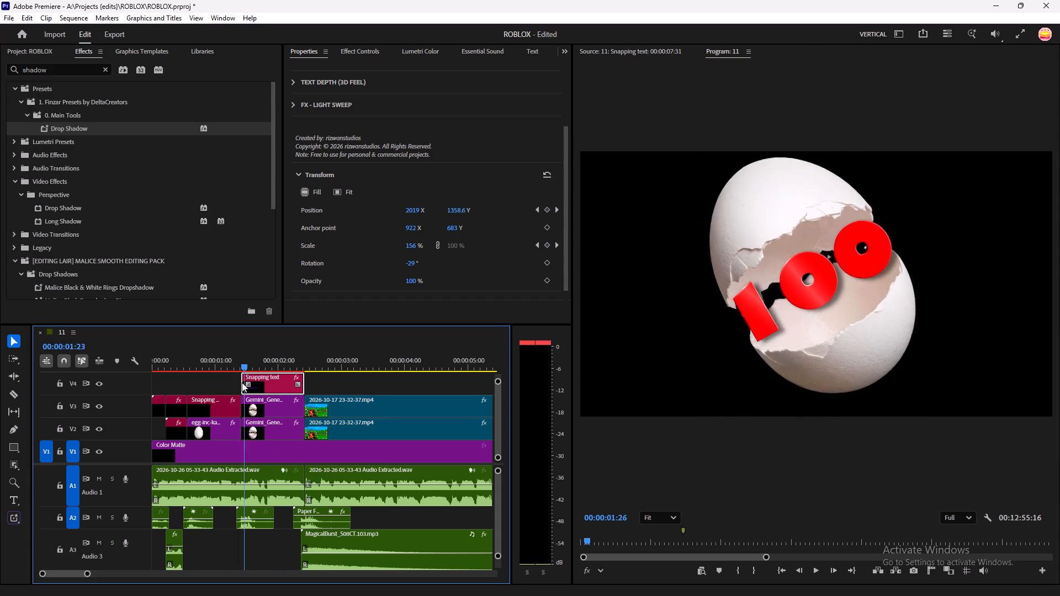
{"action": "left_click_drag", "start_coordinate": [242, 382], "coordinate": [320, 384]}
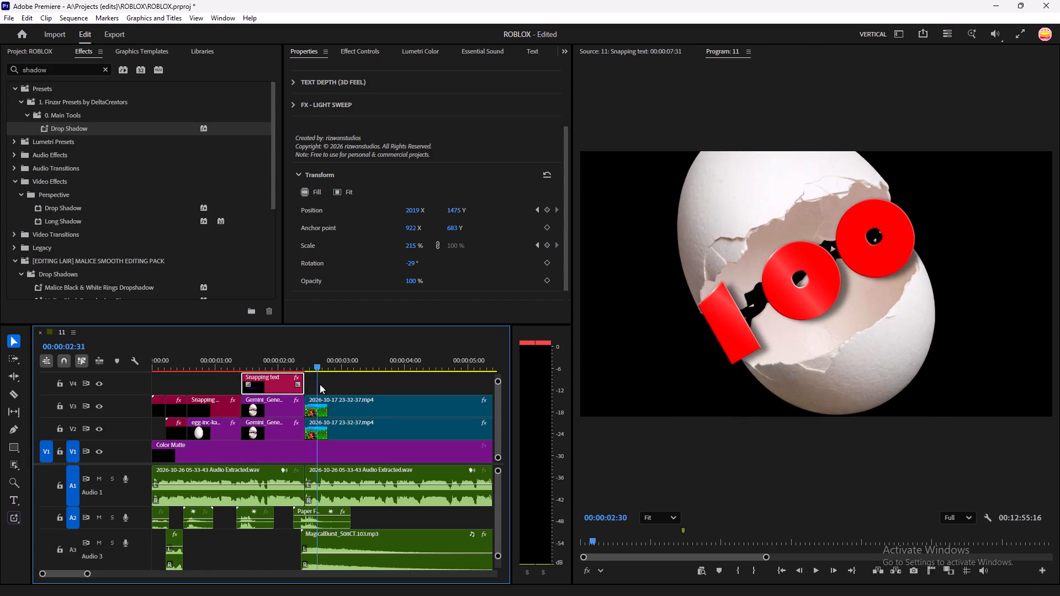
{"action": "left_click_drag", "start_coordinate": [320, 384], "coordinate": [291, 382]}
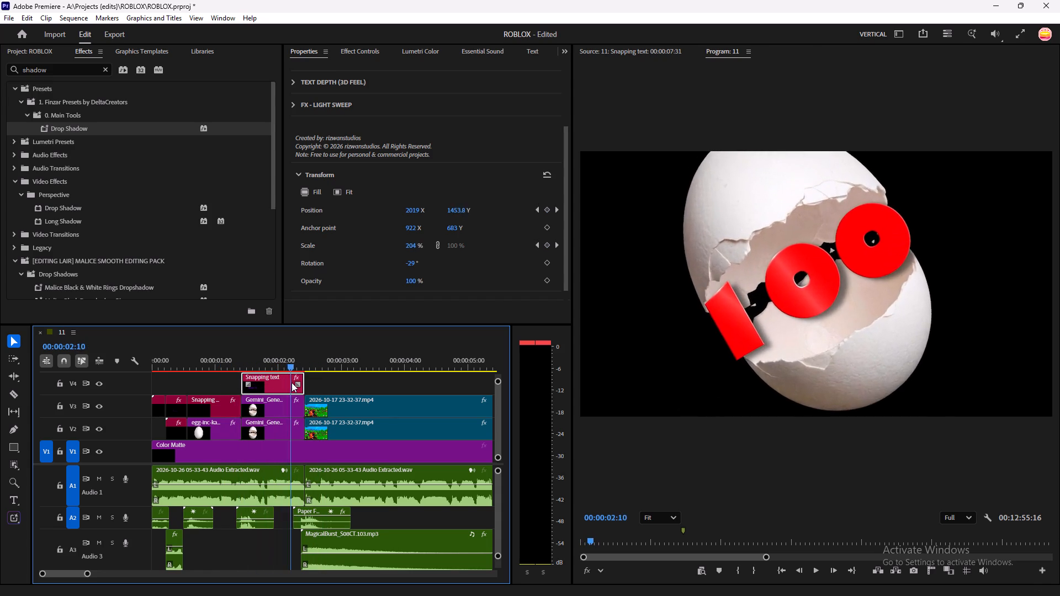
{"action": "left_click_drag", "start_coordinate": [291, 382], "coordinate": [235, 380]}
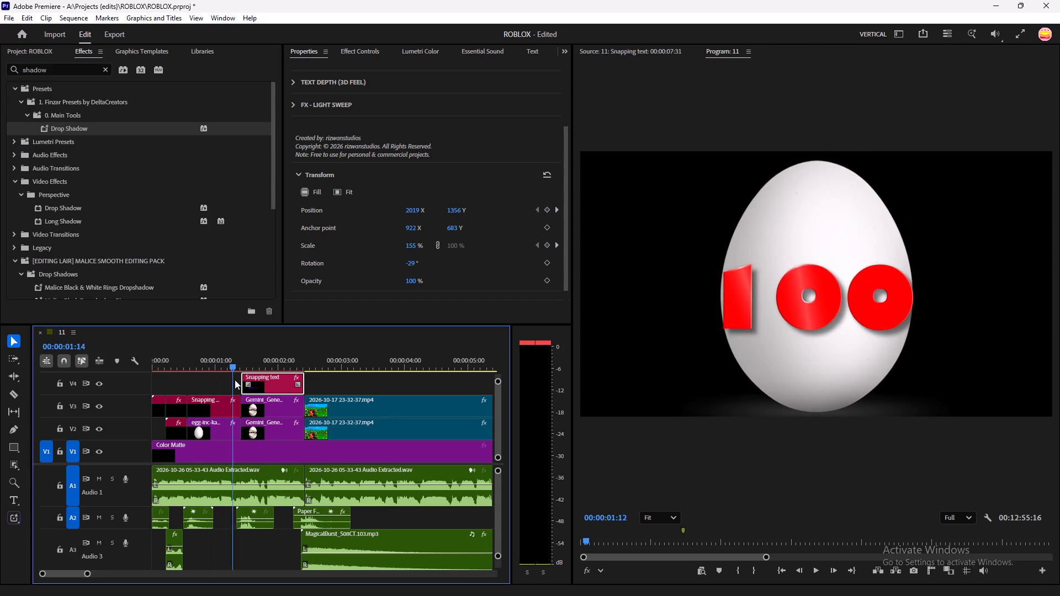
{"action": "left_click_drag", "start_coordinate": [235, 380], "coordinate": [306, 387]}
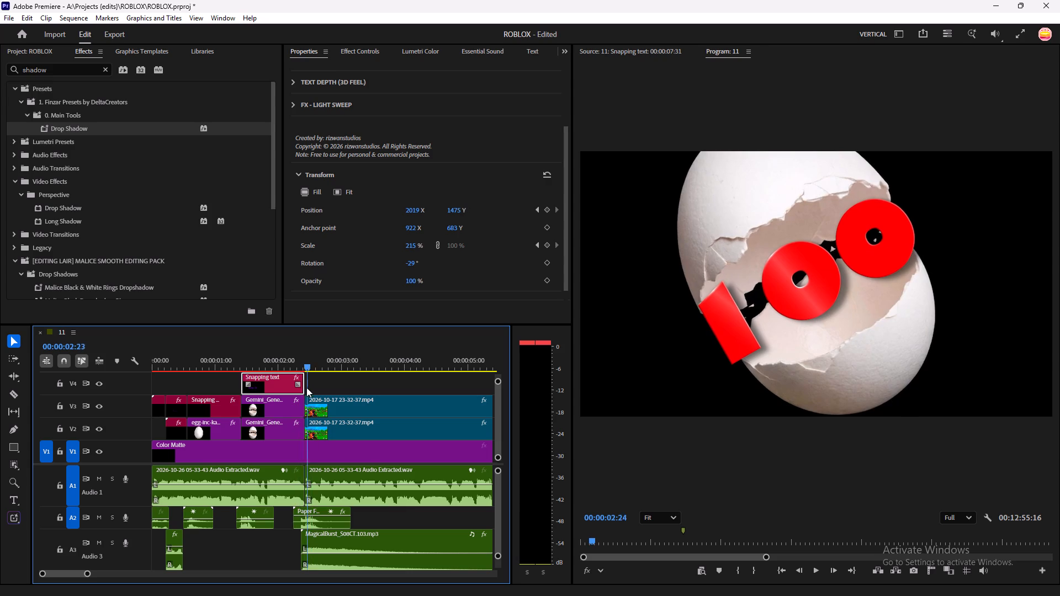
{"action": "left_click_drag", "start_coordinate": [306, 387], "coordinate": [275, 389]}
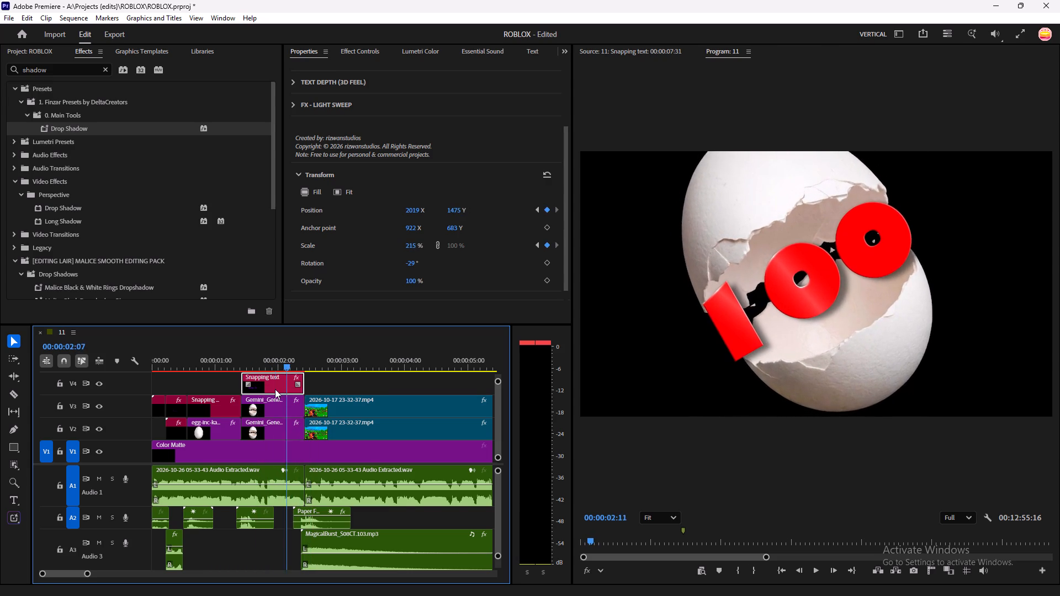
{"action": "left_click_drag", "start_coordinate": [275, 389], "coordinate": [274, 389]}
Raise the scale of the lower egg half on V3 to 269% at its 00:00:02:18 keyframe.
{"action": "left_click", "coordinate": [267, 433]}
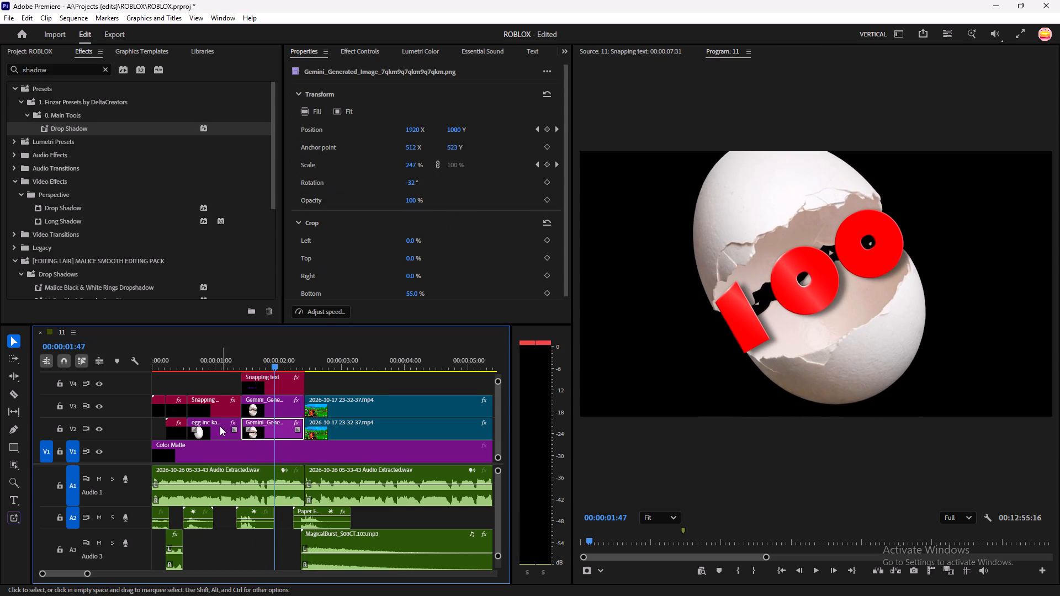
{"action": "left_click", "coordinate": [99, 428]}
{"action": "left_click", "coordinate": [99, 428]}
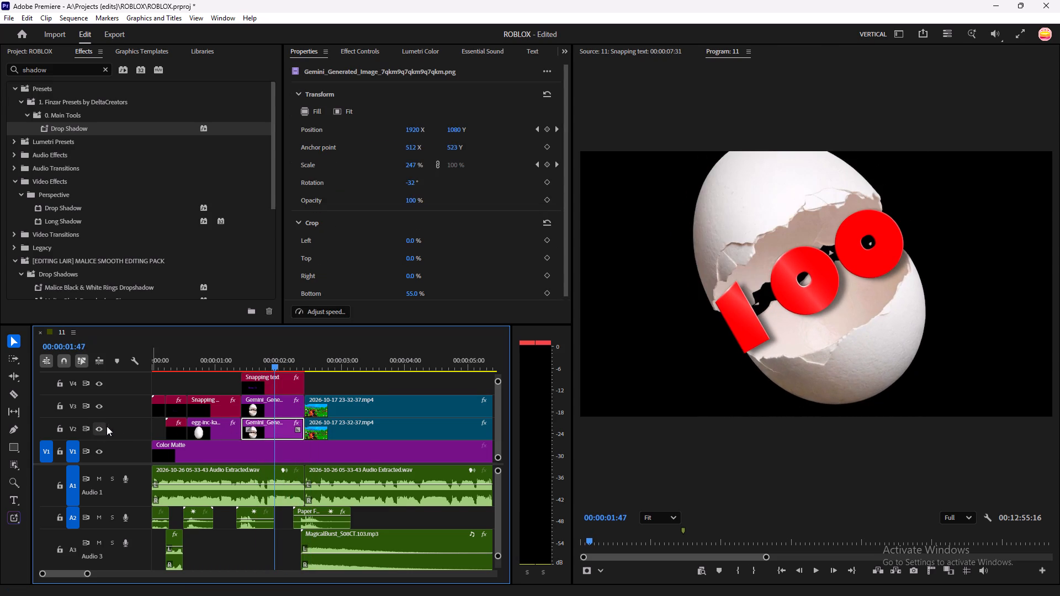
{"action": "left_click", "coordinate": [279, 410]}
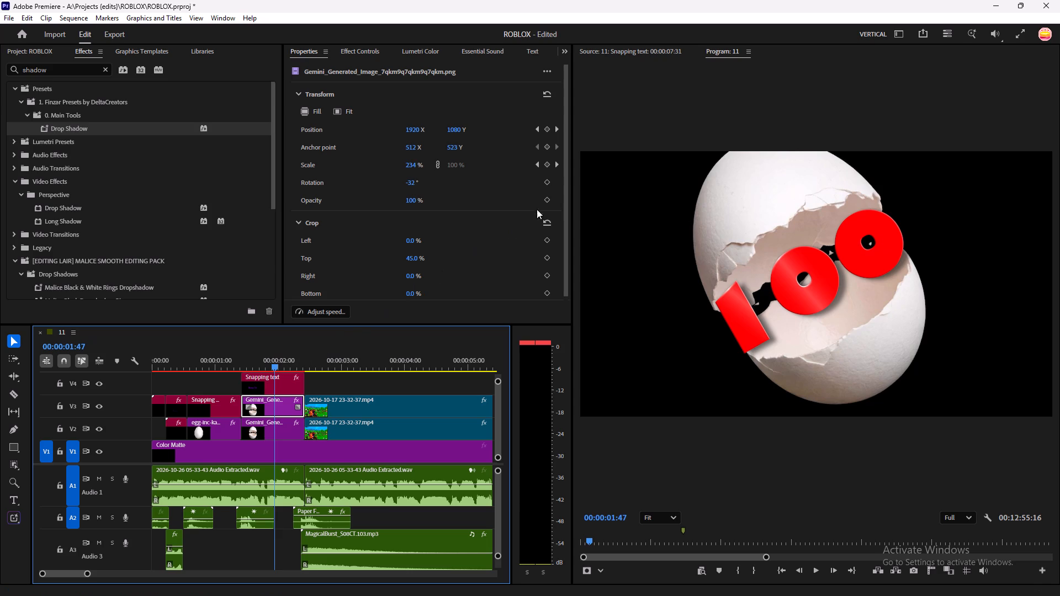
{"action": "left_click", "coordinate": [555, 166]}
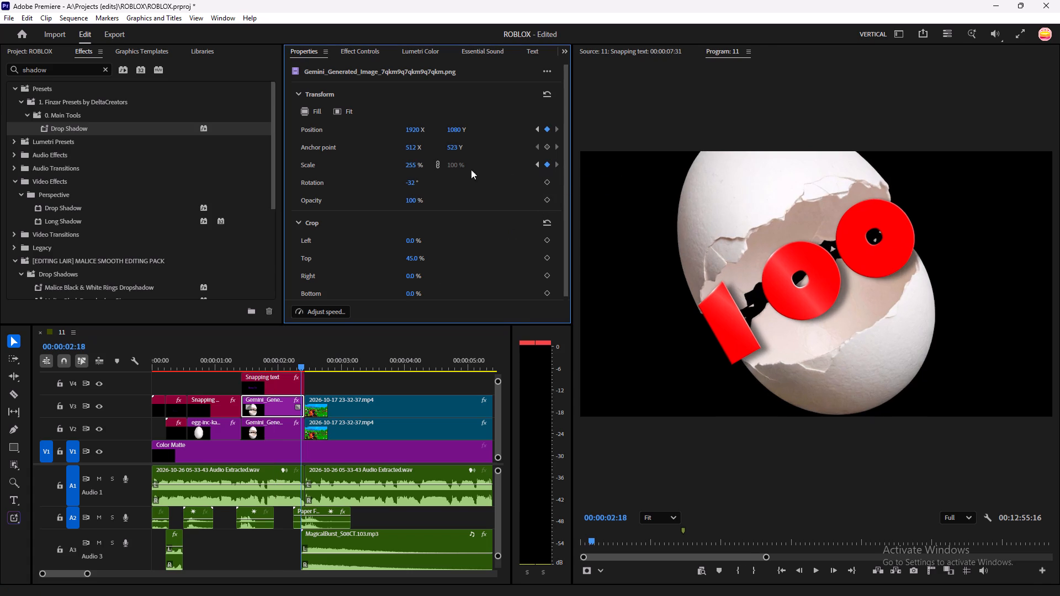
{"action": "left_click_drag", "start_coordinate": [411, 169], "coordinate": [414, 168]}
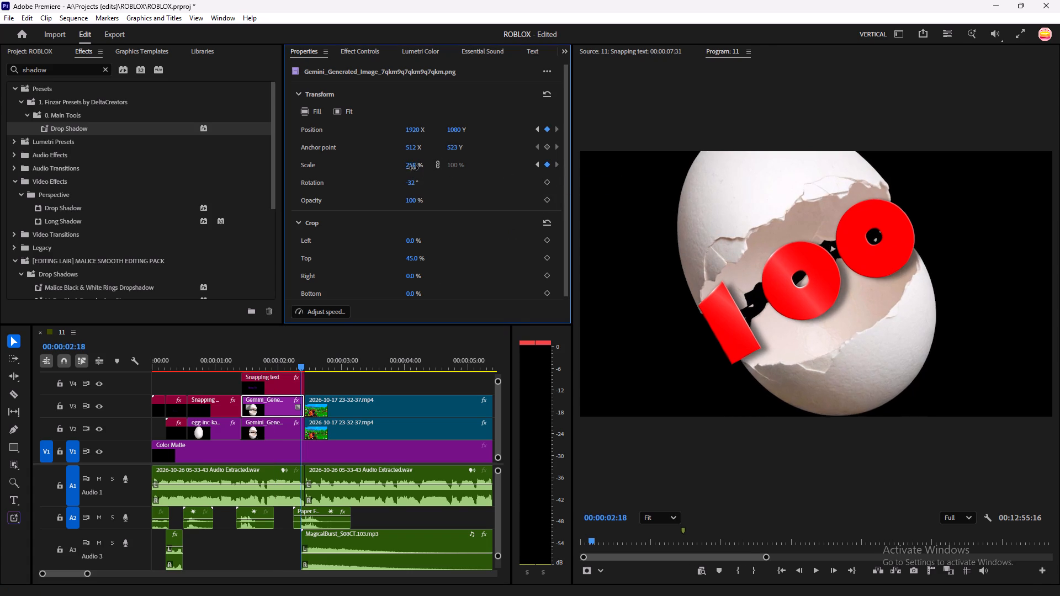
{"action": "left_click_drag", "start_coordinate": [414, 168], "coordinate": [418, 166]}
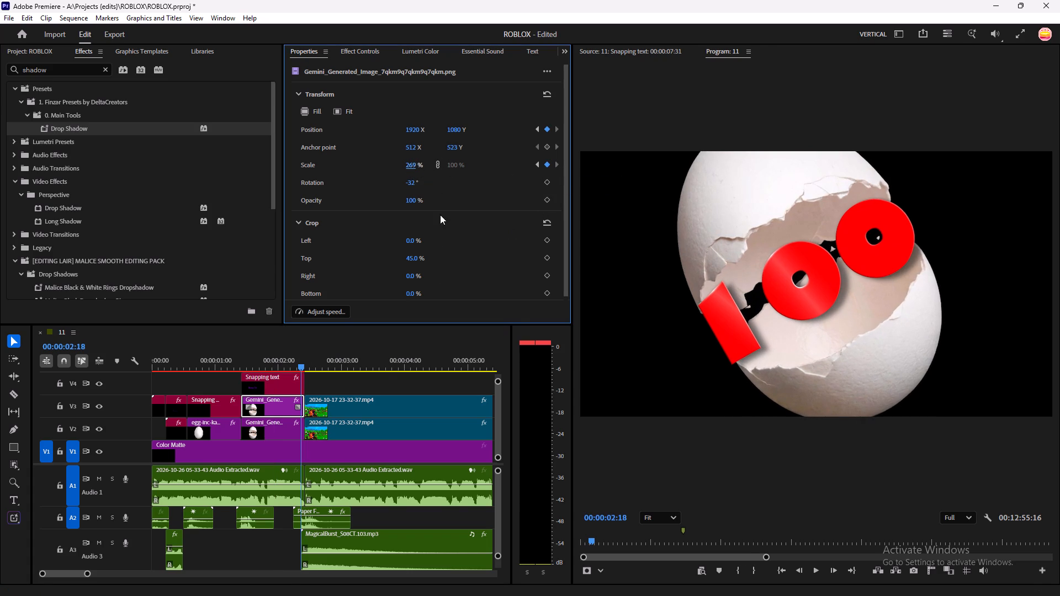
Scrub and play the transition from the whole egg to the cracked egg to check its motion and sound timing.
{"action": "left_click_drag", "start_coordinate": [294, 367], "coordinate": [230, 389]}
{"action": "left_click", "coordinate": [362, 377]}
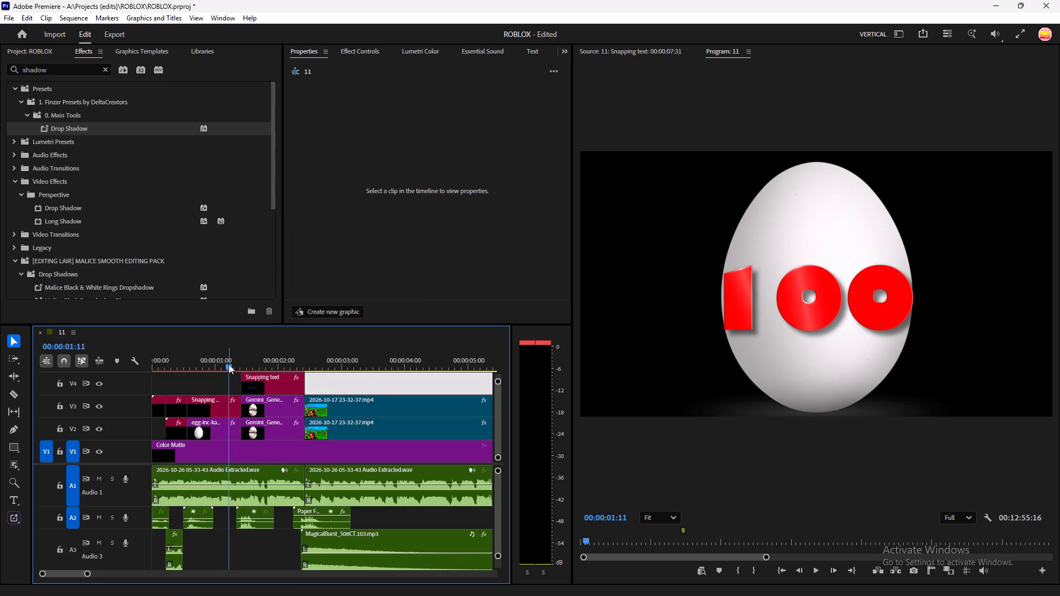
{"action": "left_click_drag", "start_coordinate": [229, 364], "coordinate": [293, 374]}
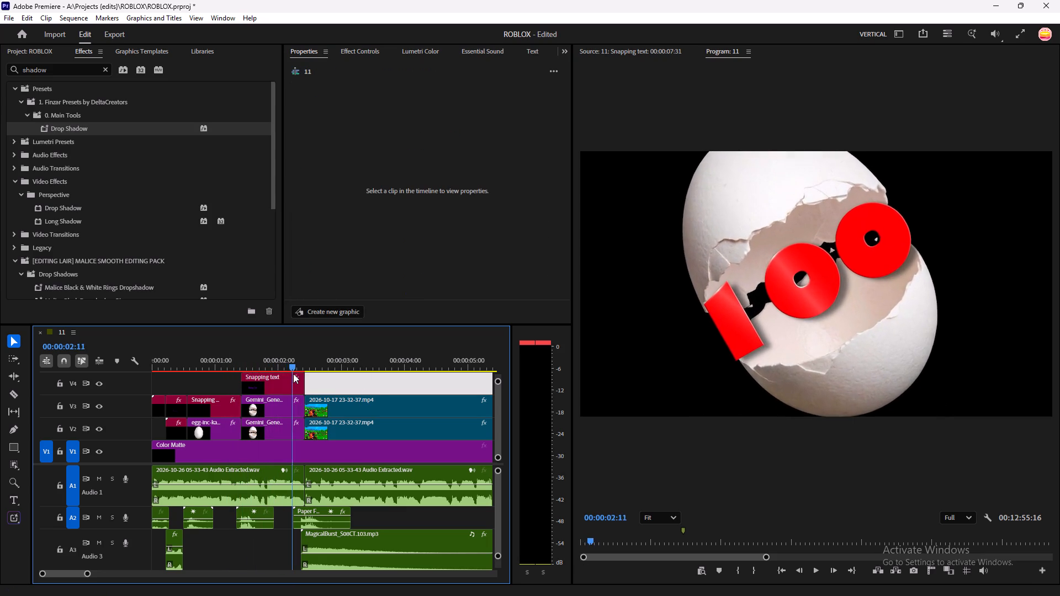
{"action": "left_click_drag", "start_coordinate": [293, 374], "coordinate": [202, 379]}
{"action": "key", "text": "space"}
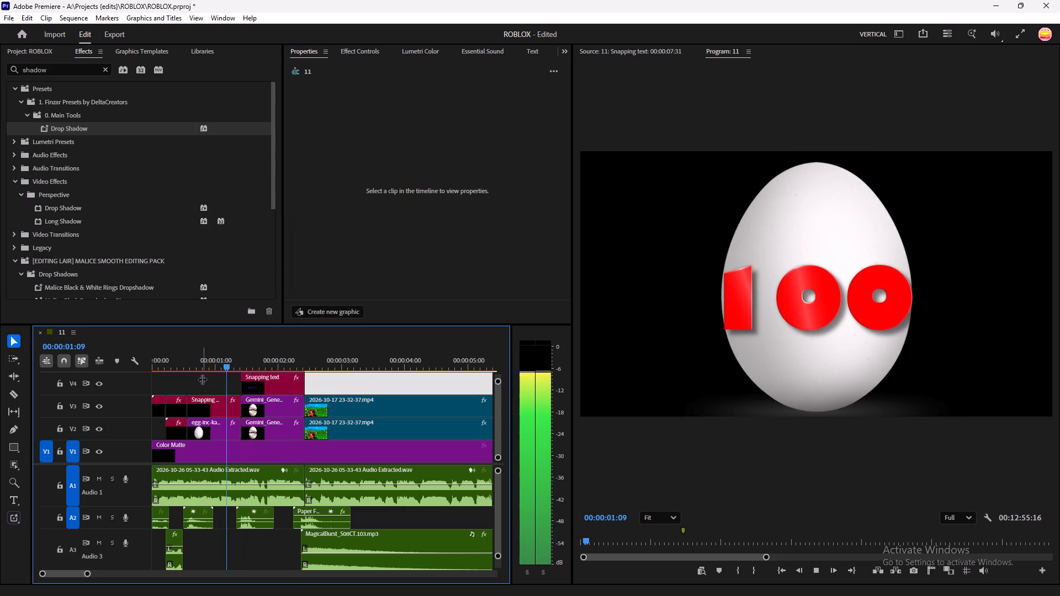
{"action": "key", "text": "space"}
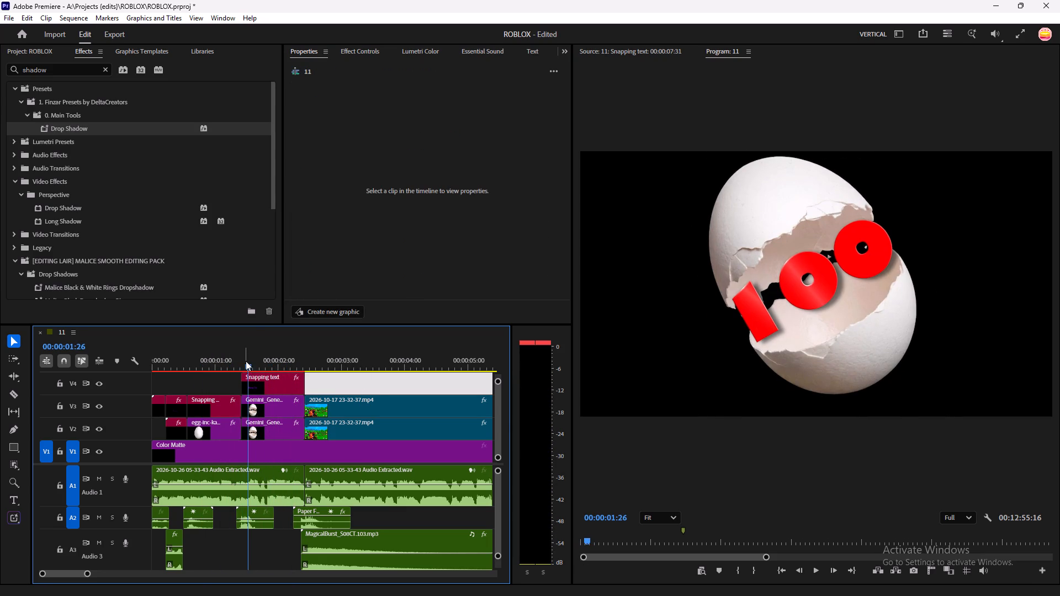
Shift the CrackCrunchCelery sound effect on A2 a few frames earlier, relative to the start of the cracked-egg clips.
{"action": "left_click_drag", "start_coordinate": [250, 370], "coordinate": [243, 375]}
{"action": "key", "text": "equal"}
{"action": "key", "text": "equal"}
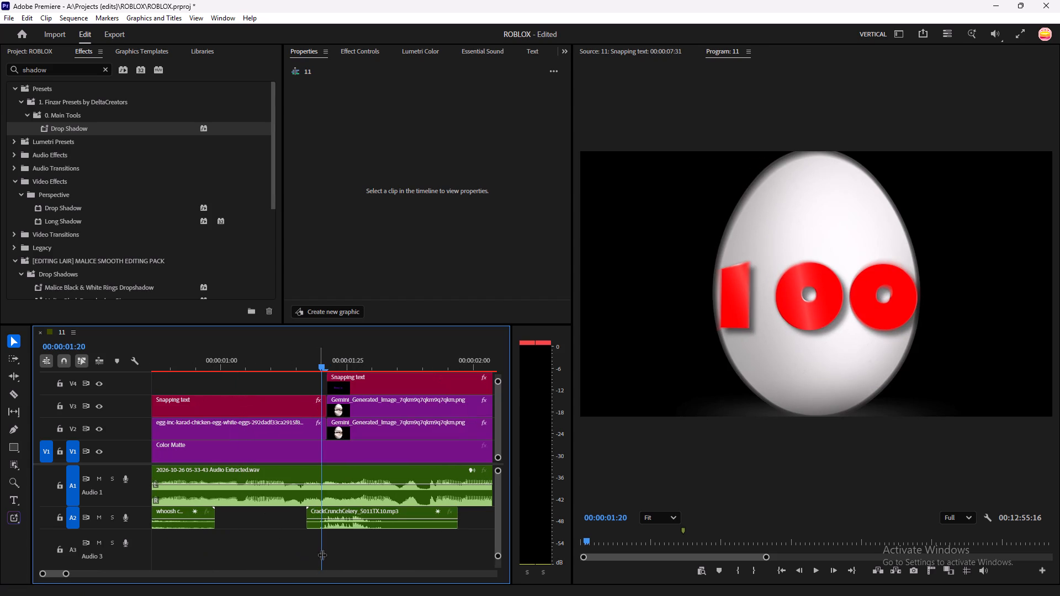
{"action": "left_click_drag", "start_coordinate": [385, 526], "coordinate": [376, 526]}
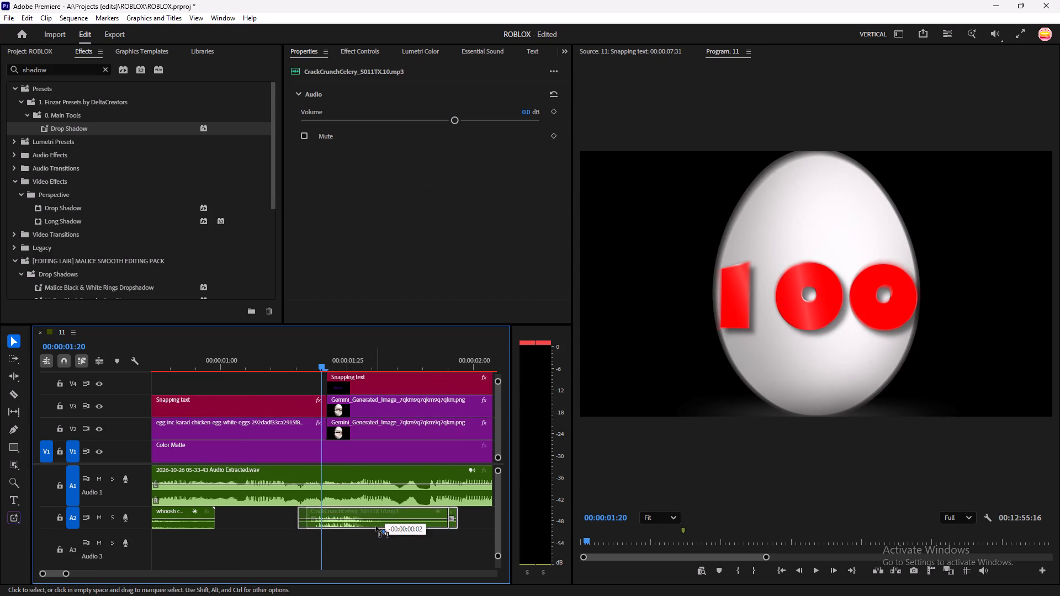
{"action": "left_click_drag", "start_coordinate": [376, 526], "coordinate": [368, 529]}
{"action": "key", "text": "minus"}
{"action": "key", "text": "minus"}
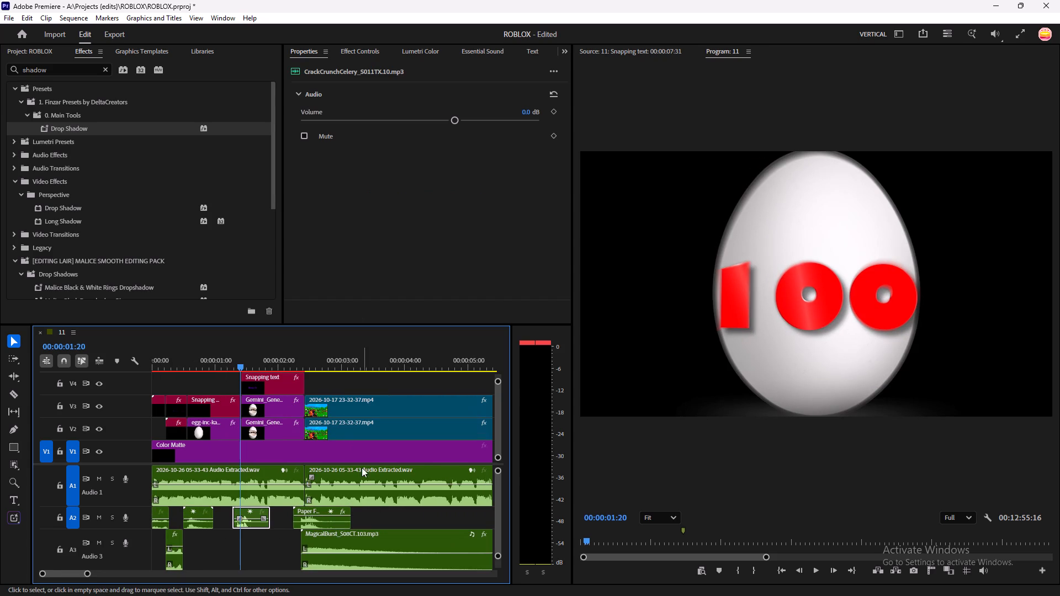
Review the timeline from the cracked egg through the gameplay footage up to the नहीं text around 00:00:06:07.
{"action": "left_click_drag", "start_coordinate": [243, 365], "coordinate": [272, 370]}
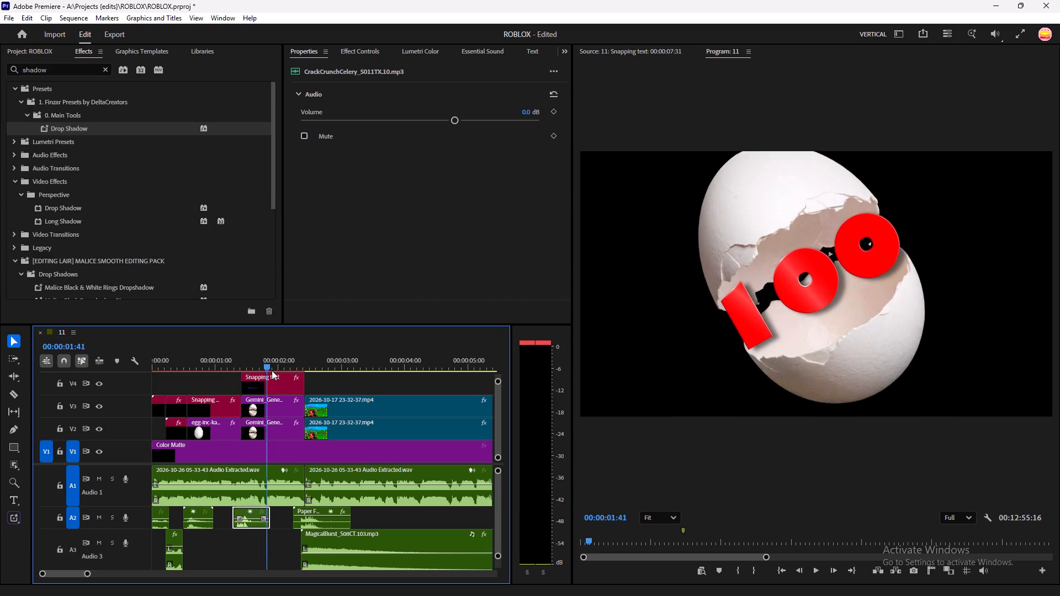
{"action": "left_click_drag", "start_coordinate": [272, 370], "coordinate": [304, 374]}
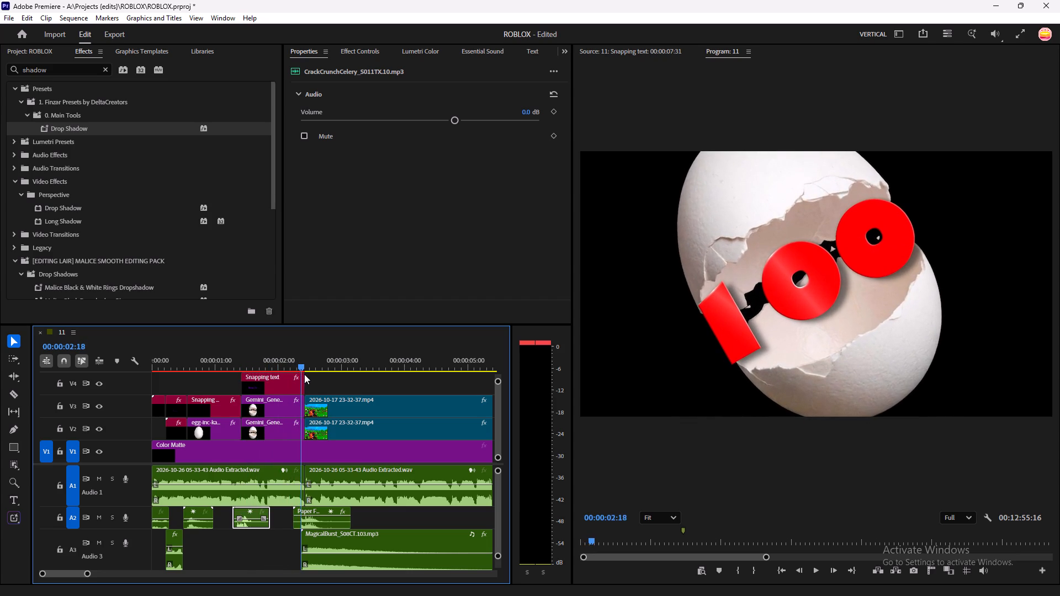
{"action": "left_click_drag", "start_coordinate": [304, 374], "coordinate": [313, 375]}
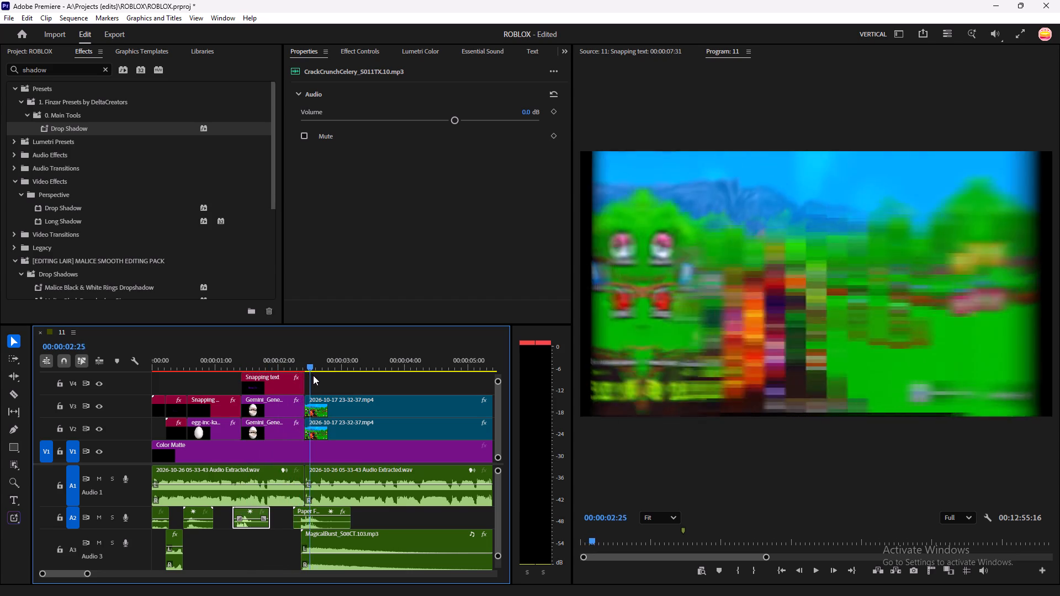
{"action": "left_click_drag", "start_coordinate": [313, 375], "coordinate": [376, 386]}
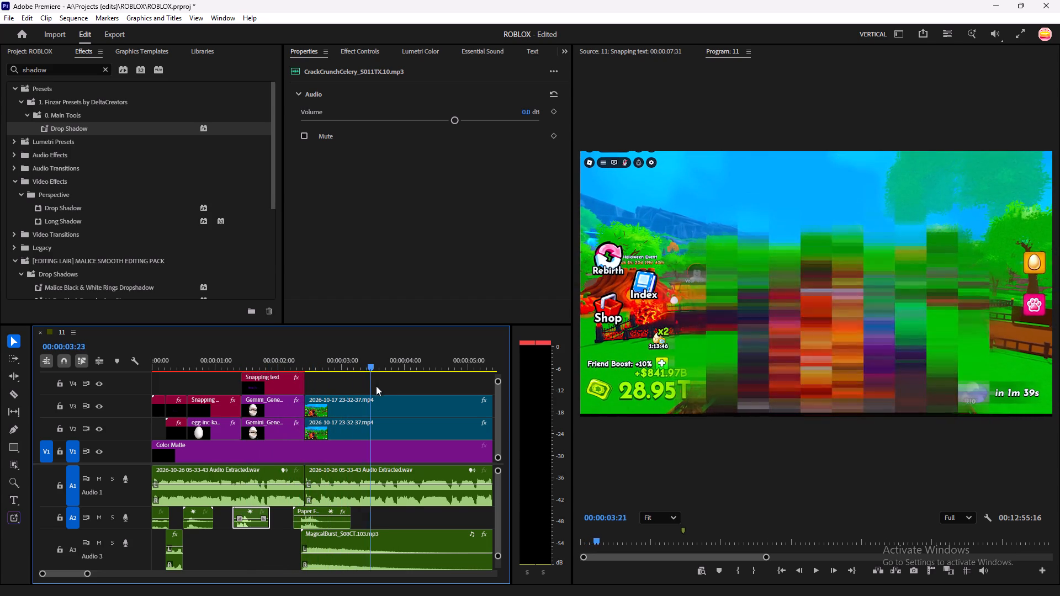
{"action": "left_click_drag", "start_coordinate": [376, 386], "coordinate": [472, 393]}
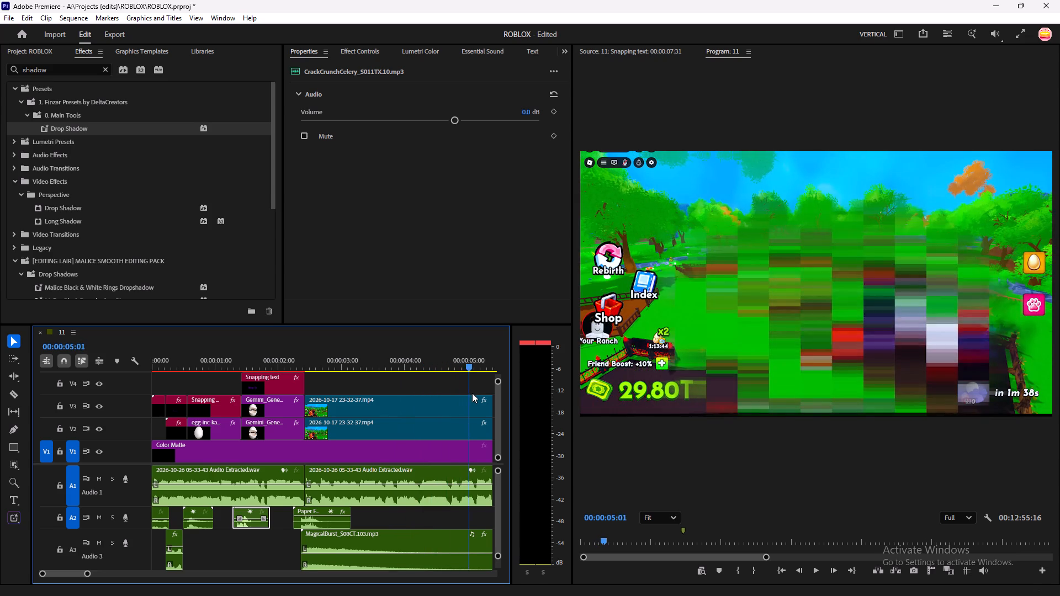
{"action": "left_click_drag", "start_coordinate": [472, 393], "coordinate": [491, 395]}
{"action": "key", "text": "minus"}
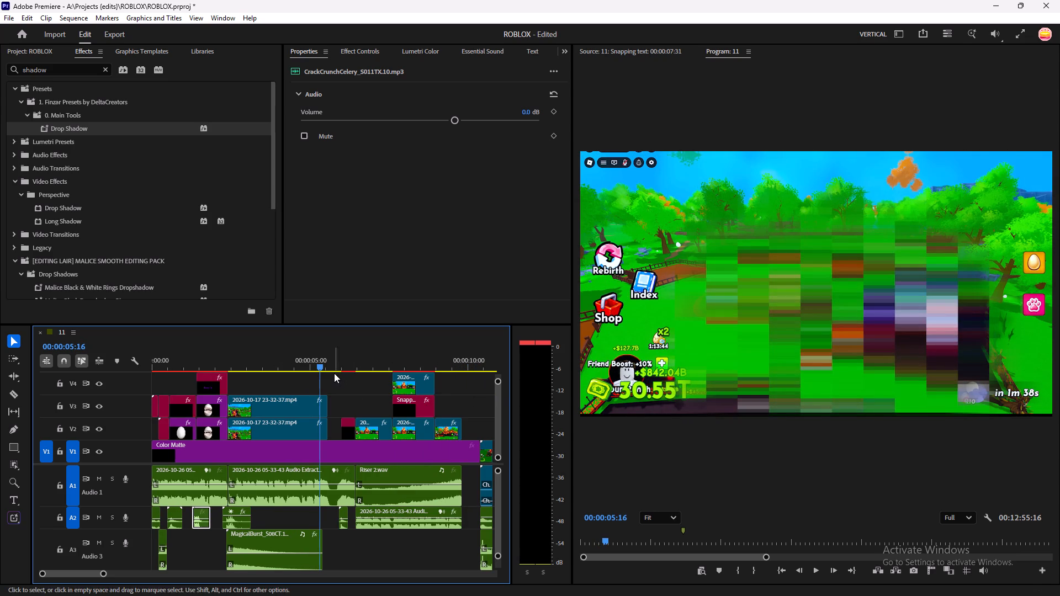
{"action": "left_click_drag", "start_coordinate": [321, 363], "coordinate": [334, 365]}
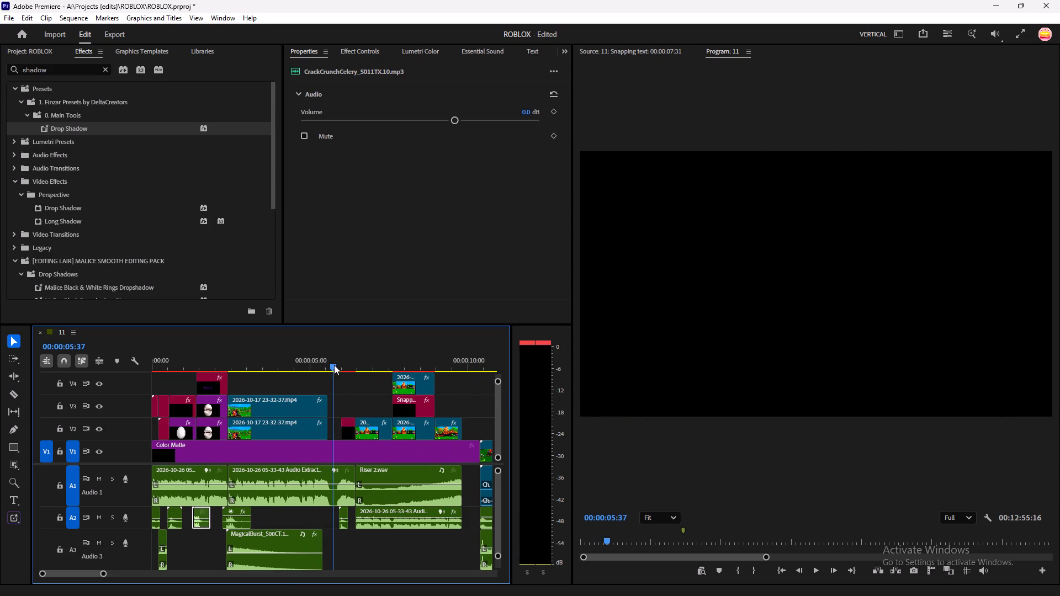
{"action": "left_click_drag", "start_coordinate": [334, 365], "coordinate": [349, 366]}
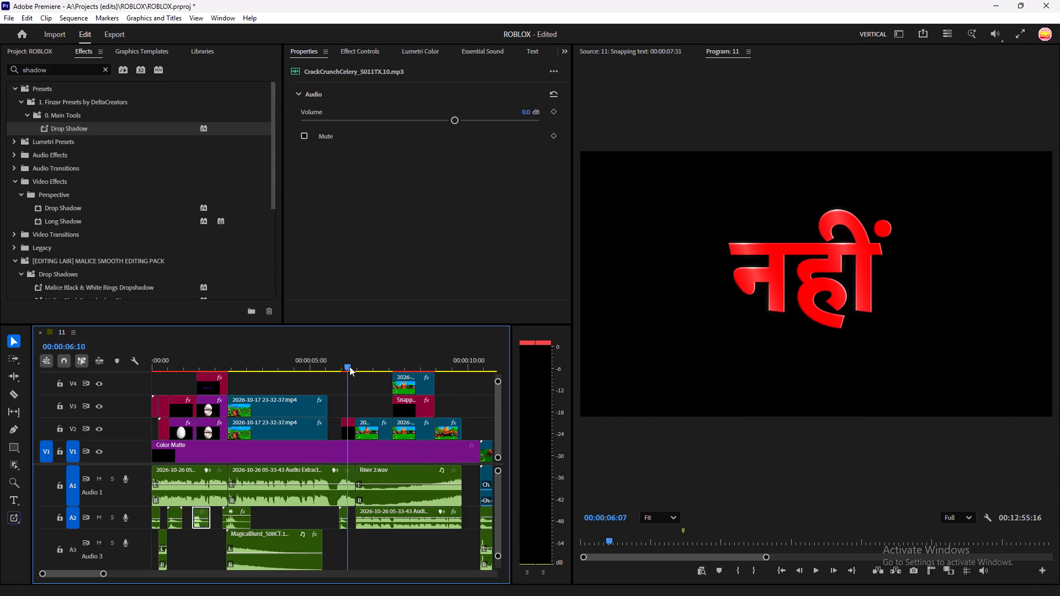
Set the Animation Speed of the नहीं Snapping text clip on V2 to 1.
{"action": "left_click_drag", "start_coordinate": [349, 366], "coordinate": [344, 372]}
{"action": "key", "text": "equal"}
{"action": "key", "text": "equal"}
{"action": "key", "text": "equal"}
{"action": "left_click", "coordinate": [348, 429]}
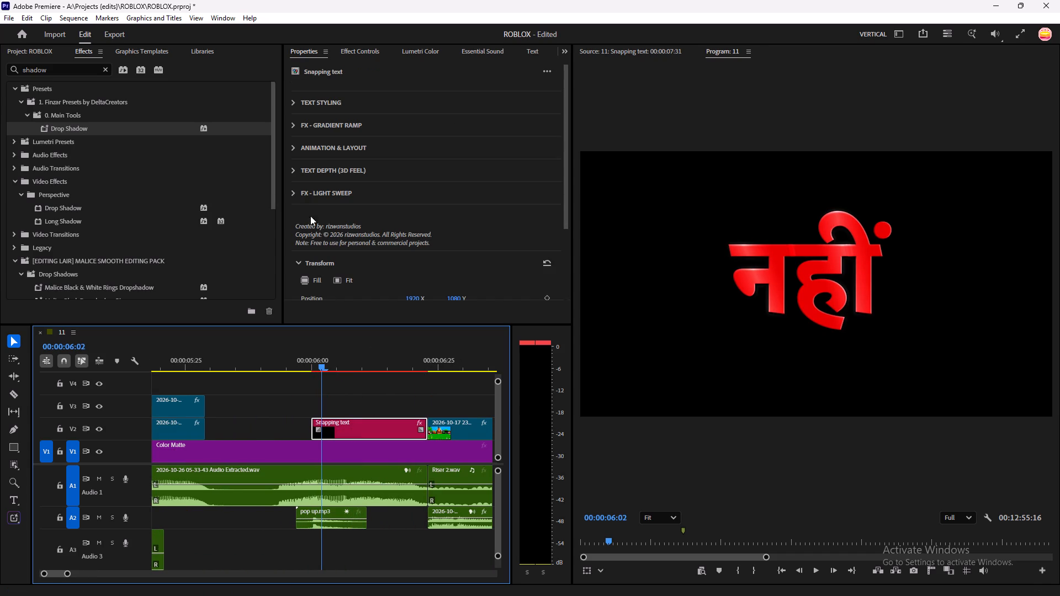
{"action": "left_click", "coordinate": [290, 195]}
{"action": "left_click", "coordinate": [293, 190]}
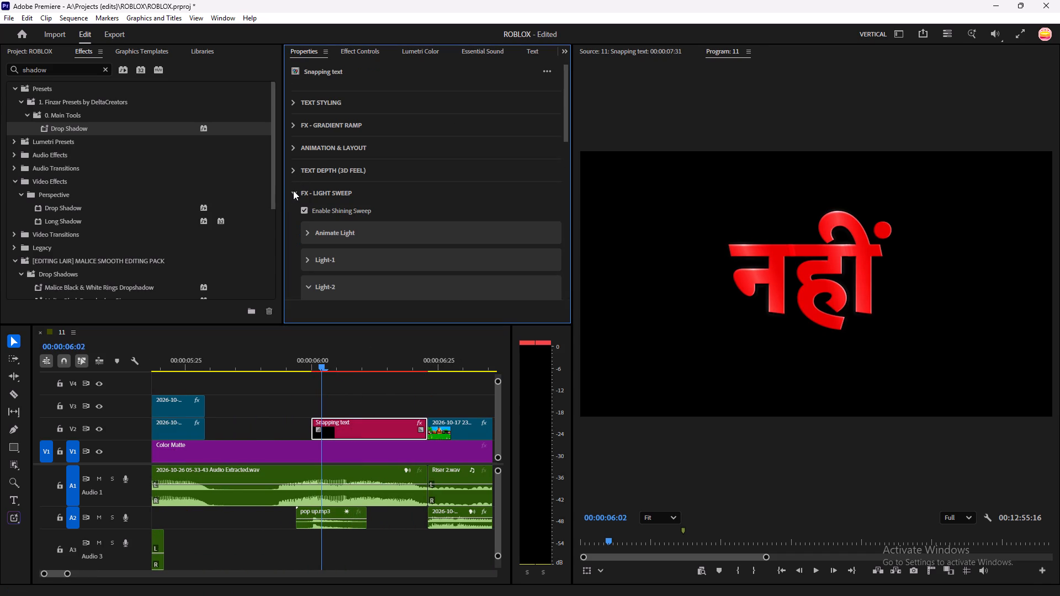
{"action": "left_click", "coordinate": [293, 190]}
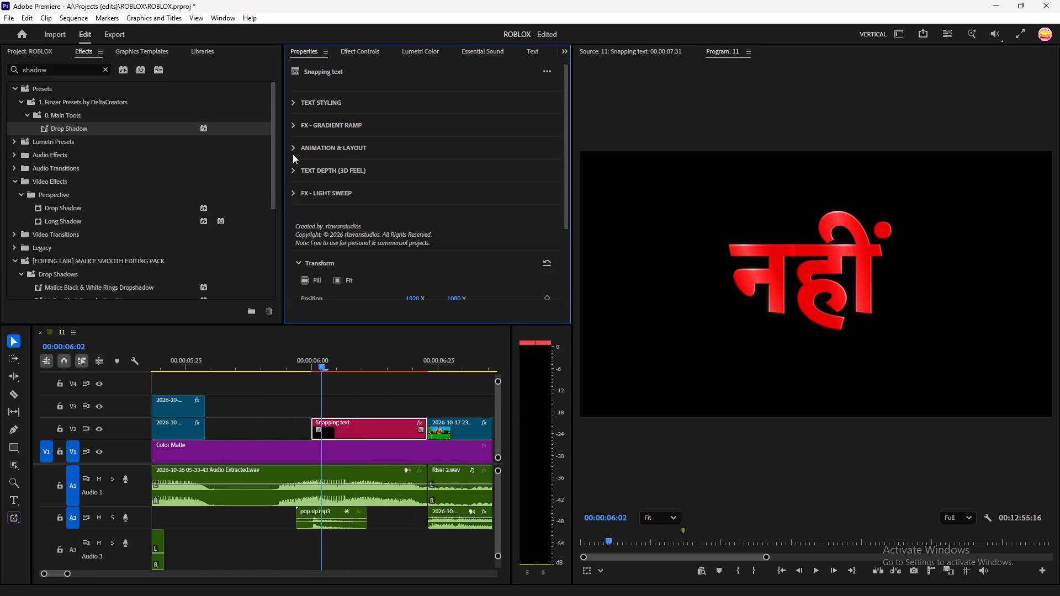
{"action": "left_click", "coordinate": [293, 151]}
{"action": "left_click_drag", "start_coordinate": [556, 175], "coordinate": [523, 180]}
{"action": "left_click_drag", "start_coordinate": [316, 362], "coordinate": [381, 367]}
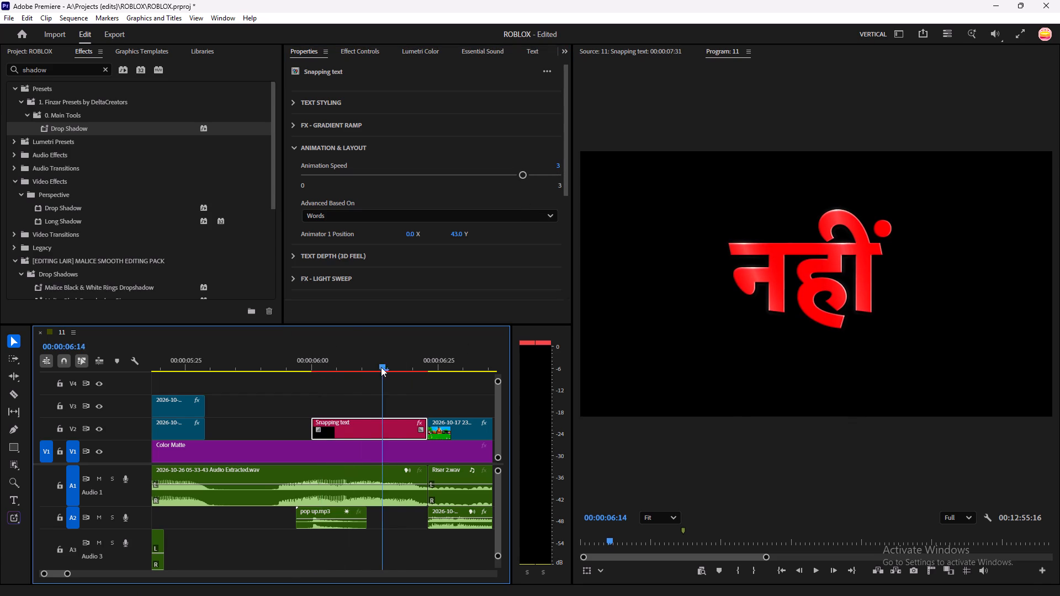
{"action": "left_click_drag", "start_coordinate": [381, 367], "coordinate": [377, 368]}
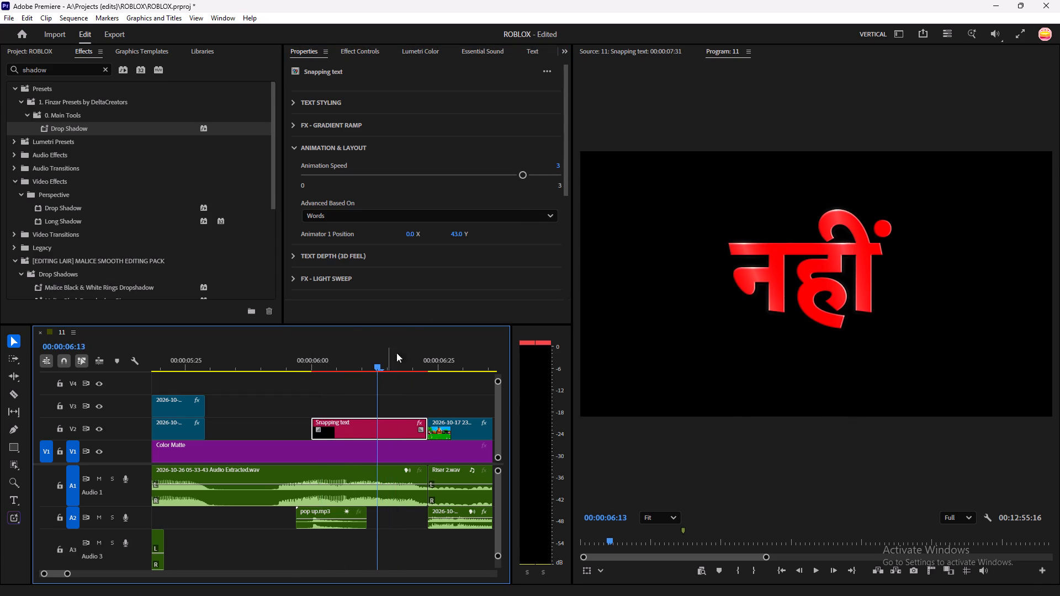
{"action": "left_click_drag", "start_coordinate": [520, 177], "coordinate": [462, 185]}
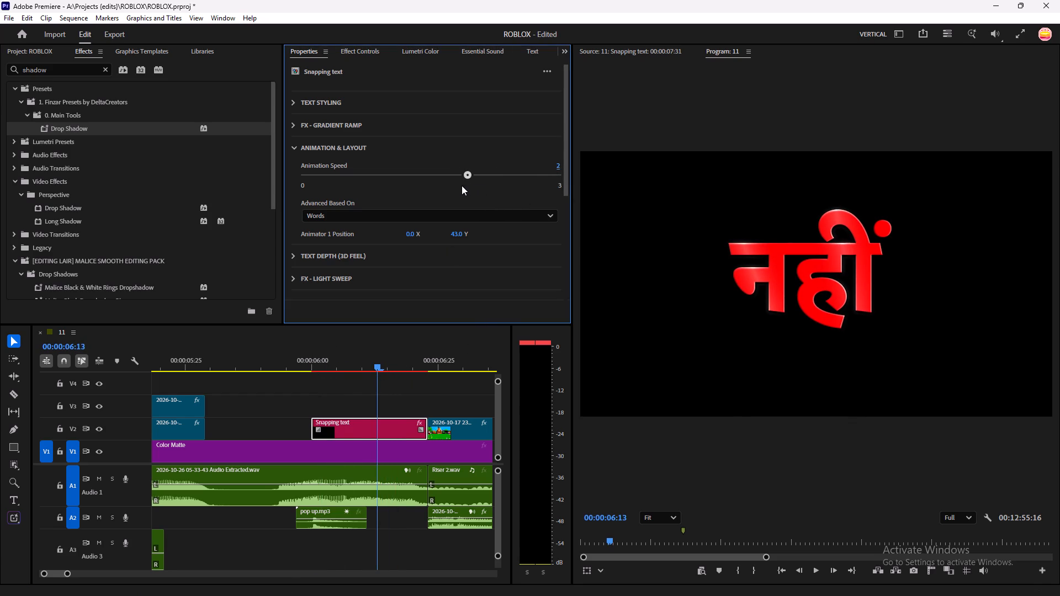
{"action": "left_click_drag", "start_coordinate": [462, 185], "coordinate": [367, 189]}
{"action": "left_click_drag", "start_coordinate": [369, 172], "coordinate": [382, 172]}
Check the नहीं text's slower animation, then move the pop up.mp3 sound on A2 to start at 00:00:06:05.
{"action": "left_click_drag", "start_coordinate": [377, 363], "coordinate": [309, 390]}
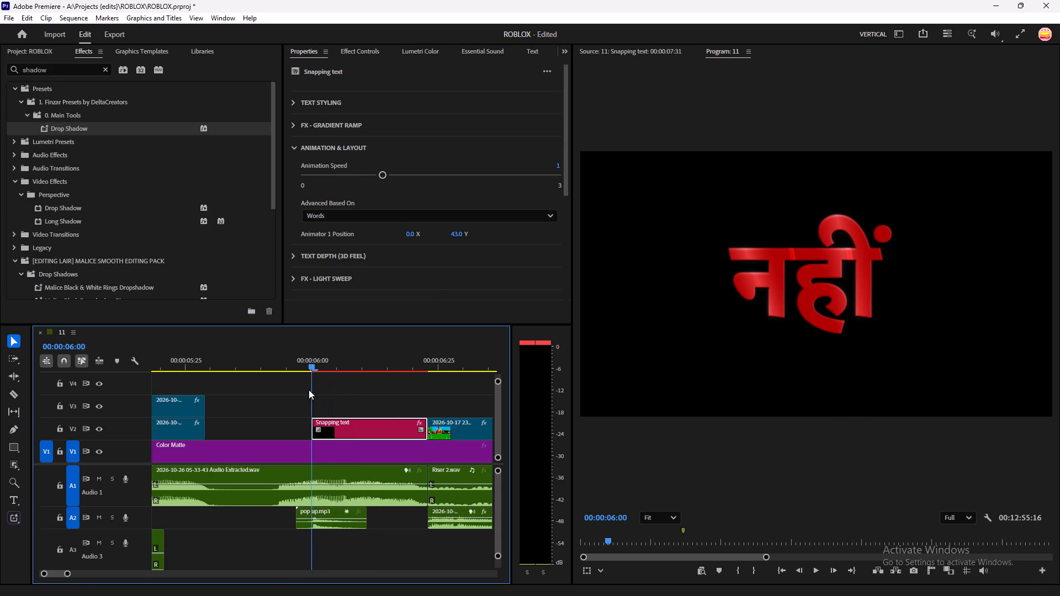
{"action": "left_click_drag", "start_coordinate": [309, 390], "coordinate": [416, 401]}
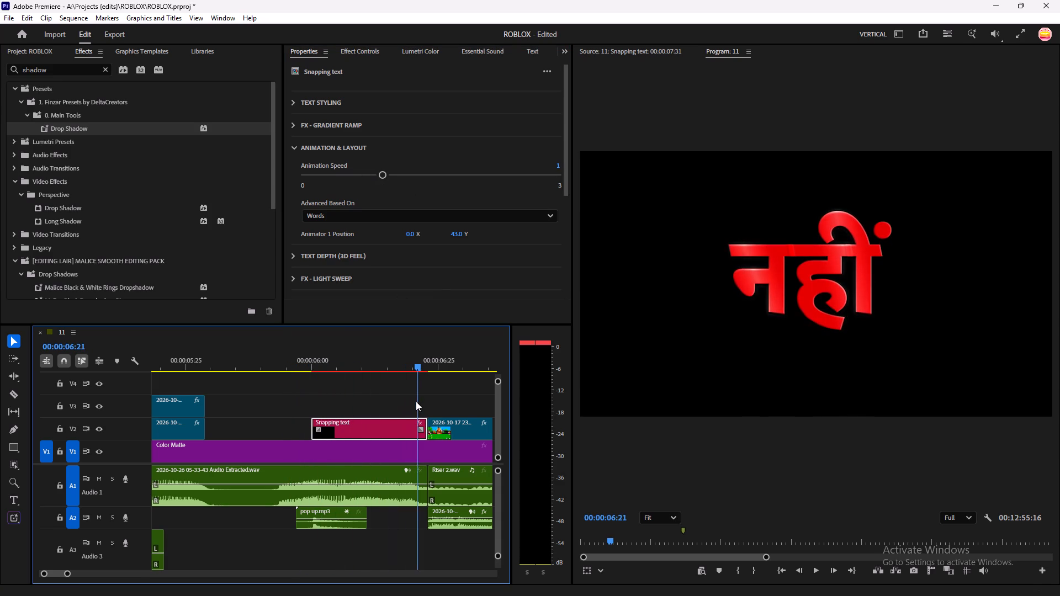
{"action": "left_click_drag", "start_coordinate": [416, 401], "coordinate": [331, 409]}
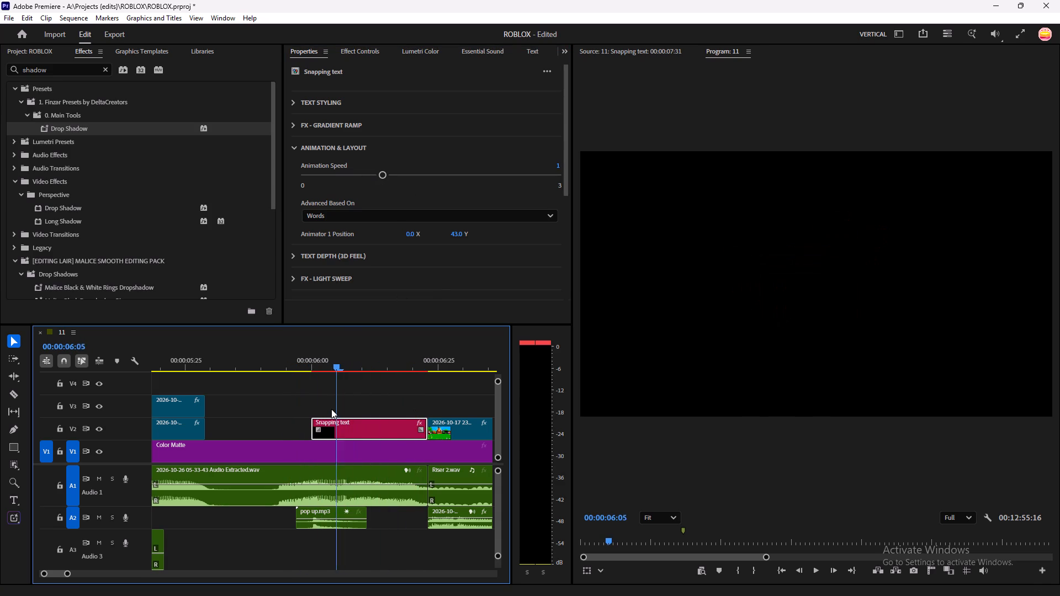
{"action": "left_click_drag", "start_coordinate": [331, 409], "coordinate": [338, 412]}
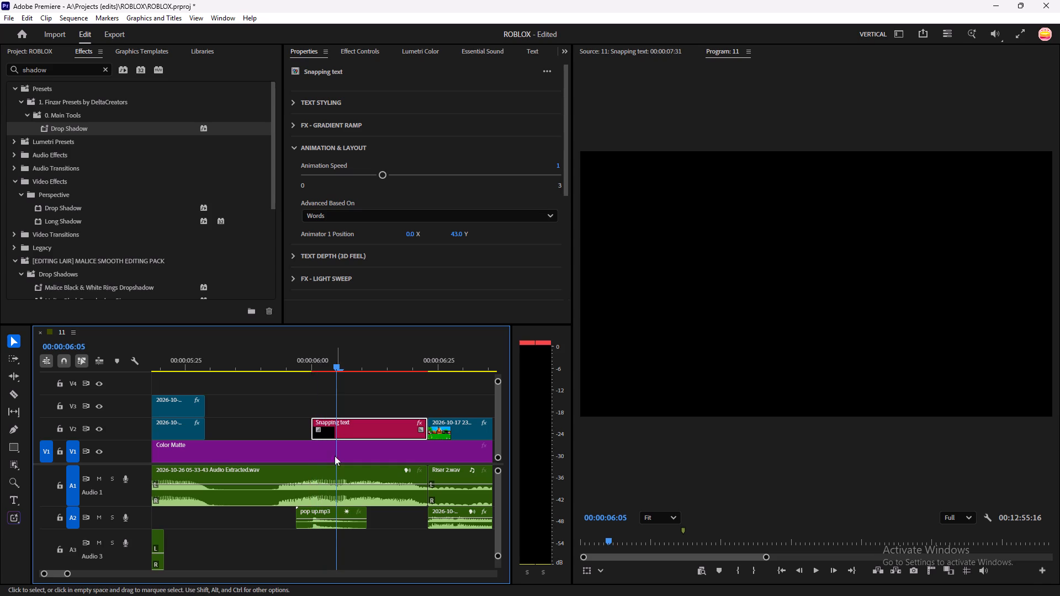
{"action": "left_click_drag", "start_coordinate": [331, 513], "coordinate": [367, 513]}
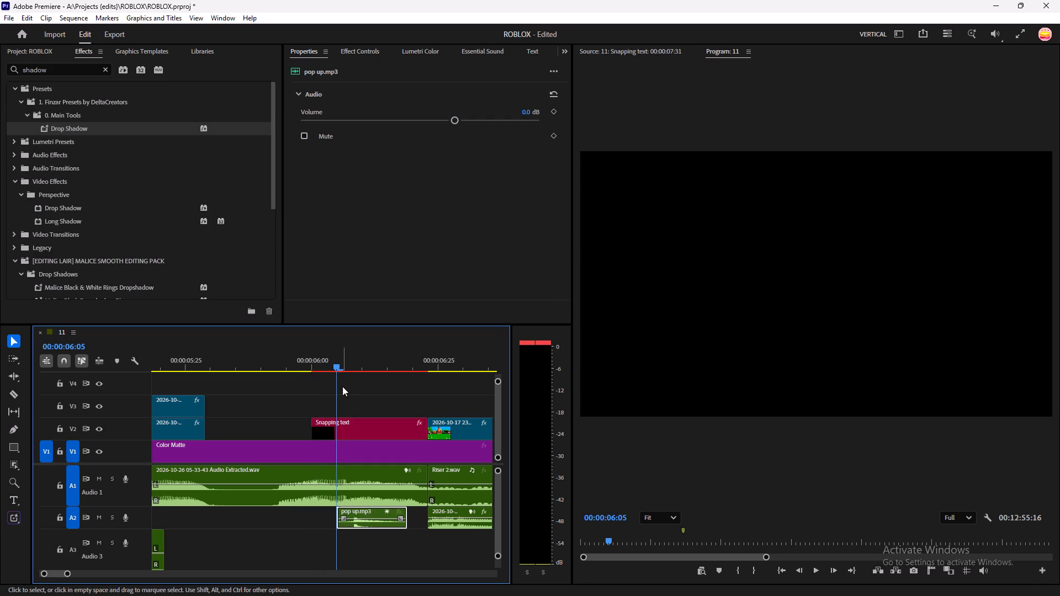
Move the नहीं text clip on V2 to start at about 00:00:05:40 and extend its end to meet the following gameplay clip.
{"action": "left_click_drag", "start_coordinate": [335, 366], "coordinate": [277, 375]}
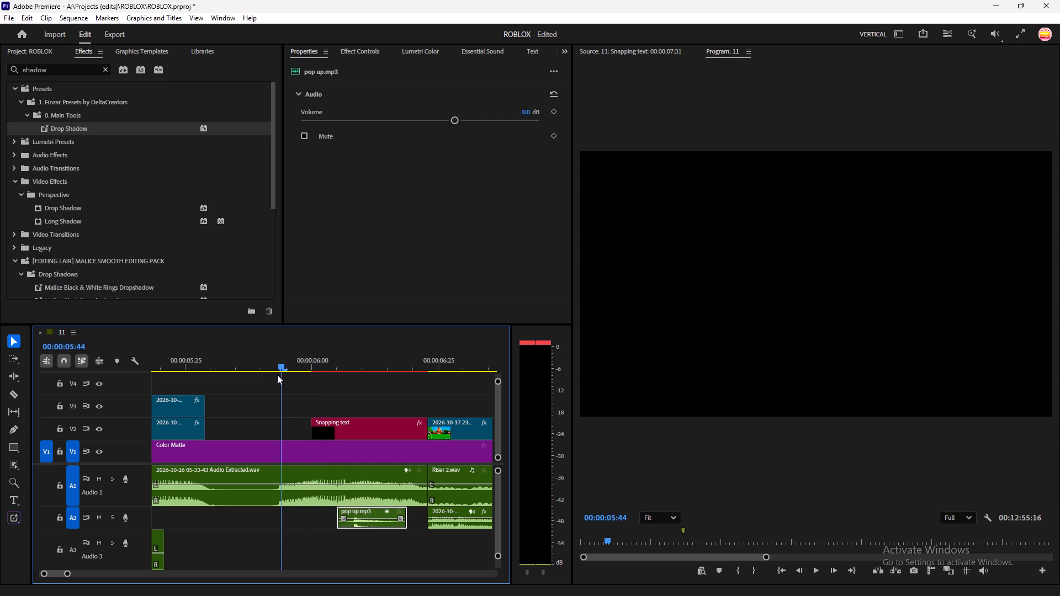
{"action": "left_click_drag", "start_coordinate": [277, 375], "coordinate": [277, 375]}
{"action": "left_click_drag", "start_coordinate": [344, 432], "coordinate": [294, 423]}
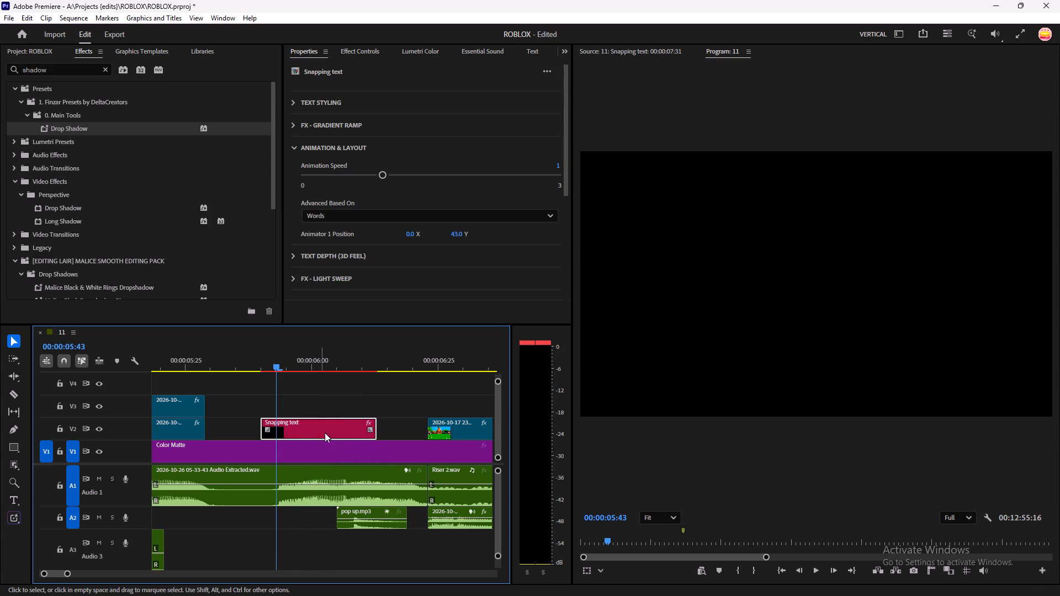
{"action": "left_click_drag", "start_coordinate": [377, 428], "coordinate": [434, 428]}
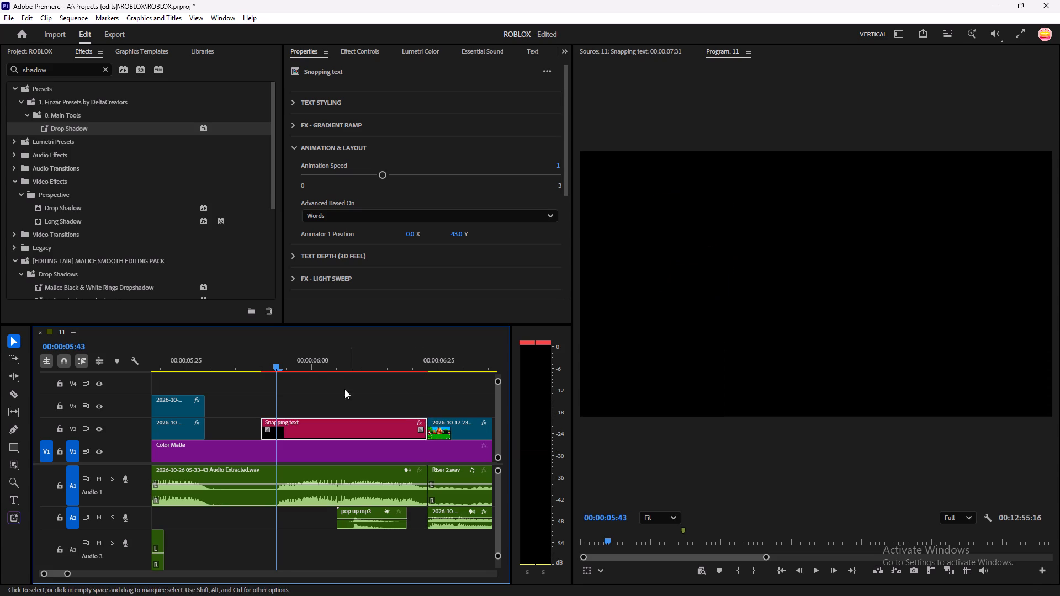
Move the pop up.mp3 sound on A2 earlier to start at about 00:00:05:48.
{"action": "left_click_drag", "start_coordinate": [279, 366], "coordinate": [321, 375]}
{"action": "left_click_drag", "start_coordinate": [374, 520], "coordinate": [353, 520]}
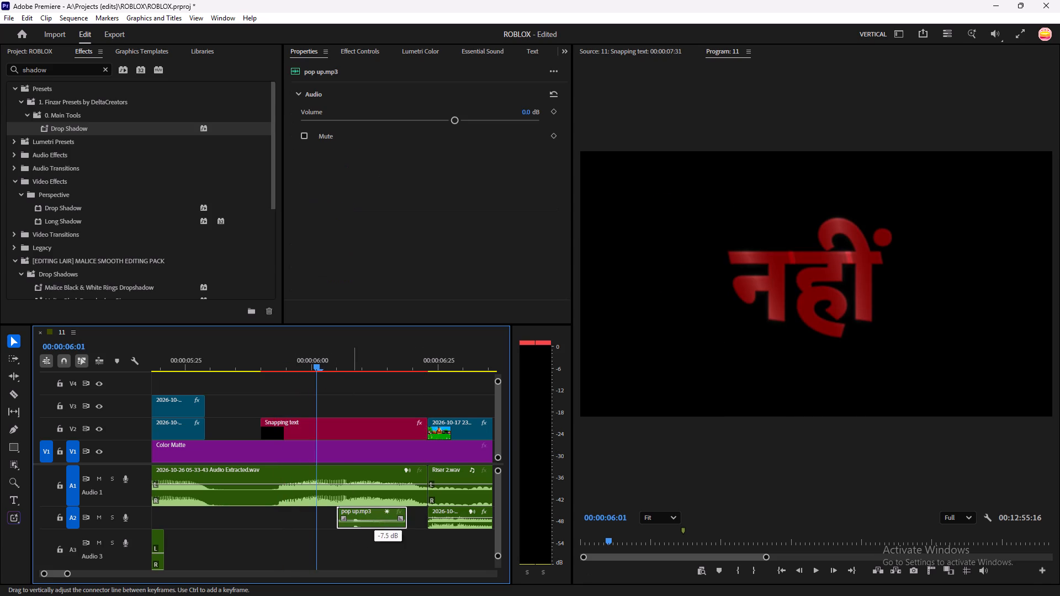
{"action": "left_click_drag", "start_coordinate": [353, 520], "coordinate": [353, 519]}
{"action": "key", "text": "ctrl+z"}
{"action": "left_click_drag", "start_coordinate": [377, 510], "coordinate": [343, 512]}
Review the timeline from the start of the नहीं text through the gameplay footage to the 10M text around 00:00:08:24.
{"action": "left_click_drag", "start_coordinate": [317, 369], "coordinate": [268, 386]}
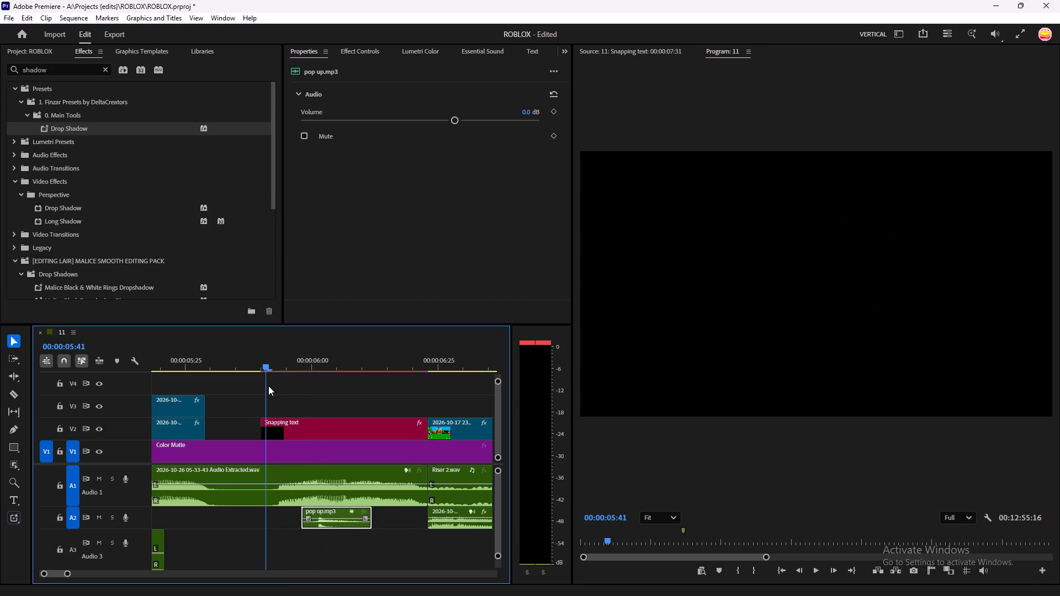
{"action": "left_click_drag", "start_coordinate": [268, 386], "coordinate": [415, 403]}
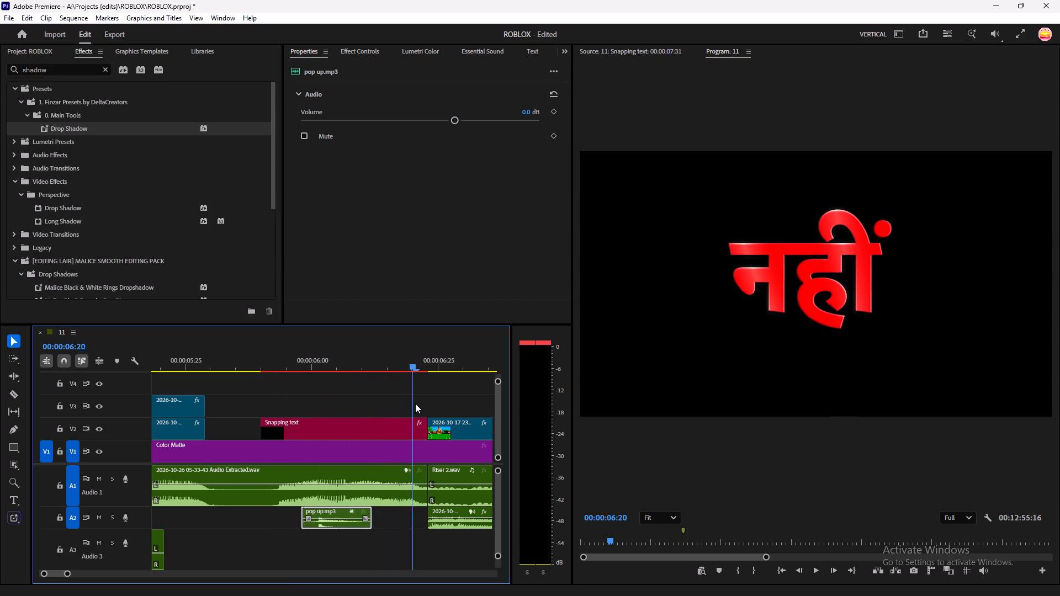
{"action": "left_click_drag", "start_coordinate": [415, 403], "coordinate": [389, 416]}
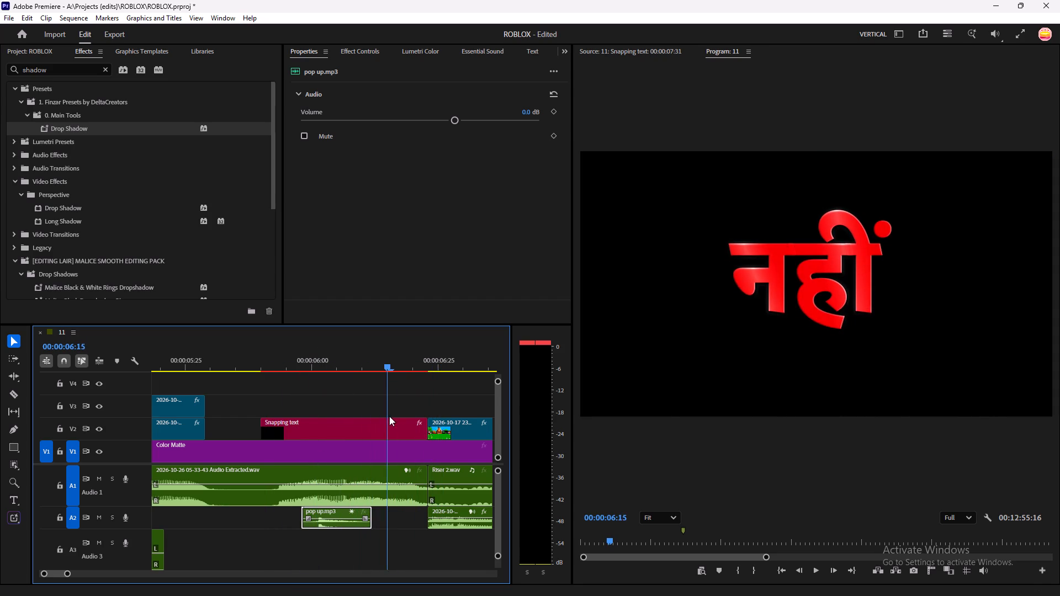
{"action": "left_click_drag", "start_coordinate": [389, 416], "coordinate": [443, 419]}
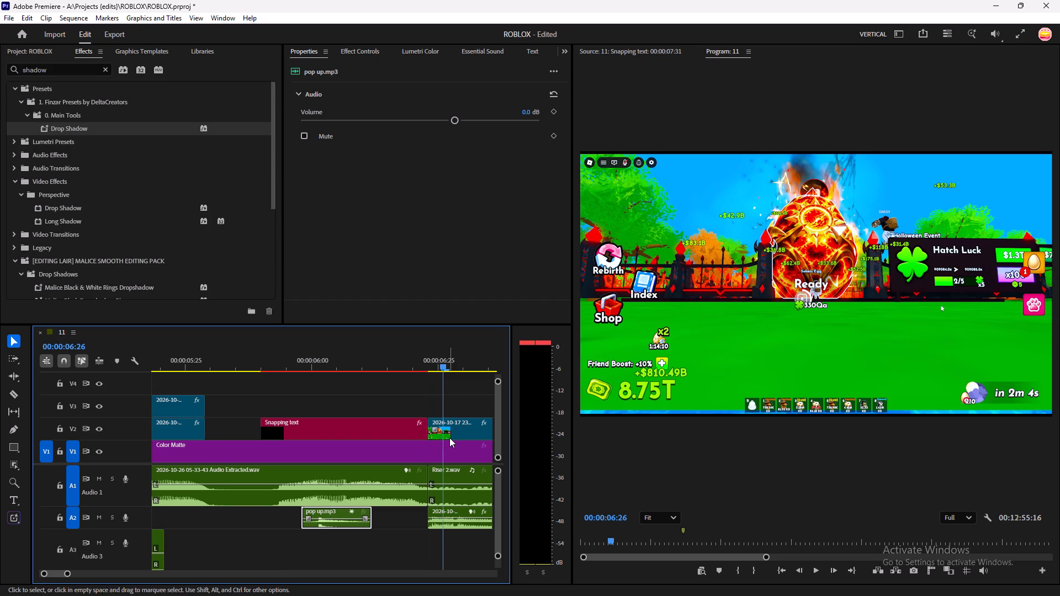
{"action": "key", "text": "minus"}
{"action": "left_click_drag", "start_coordinate": [381, 366], "coordinate": [420, 385]}
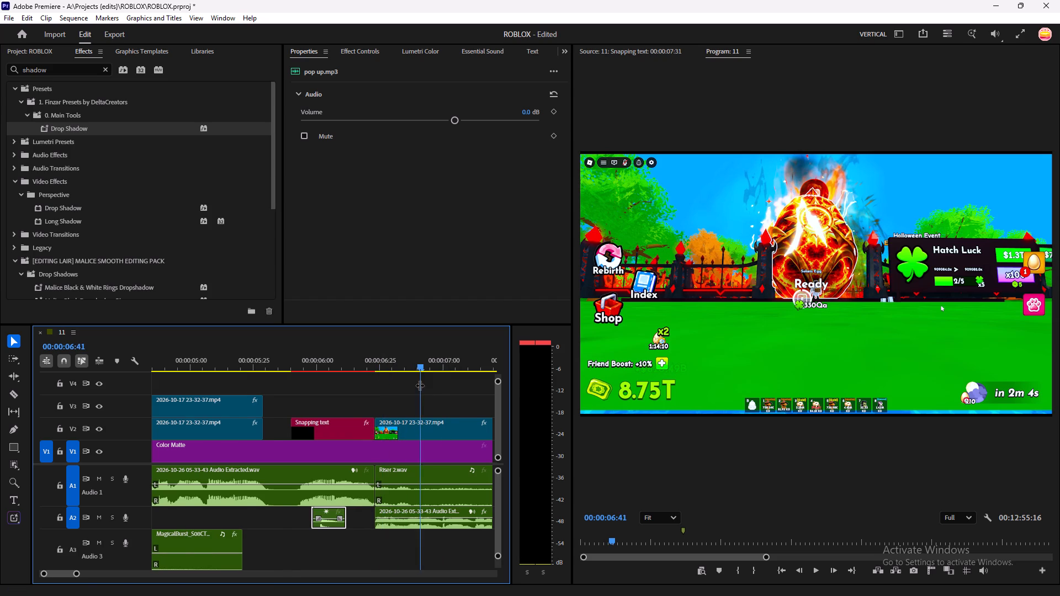
{"action": "key", "text": "minus"}
{"action": "key", "text": "minus"}
{"action": "left_click_drag", "start_coordinate": [345, 362], "coordinate": [358, 364]}
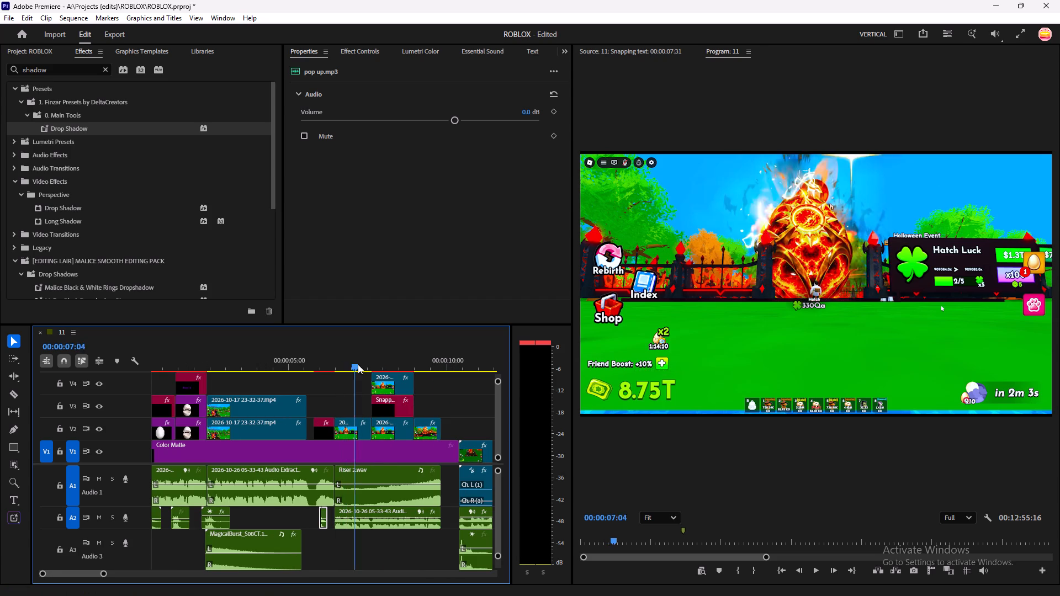
{"action": "left_click_drag", "start_coordinate": [358, 364], "coordinate": [415, 377]}
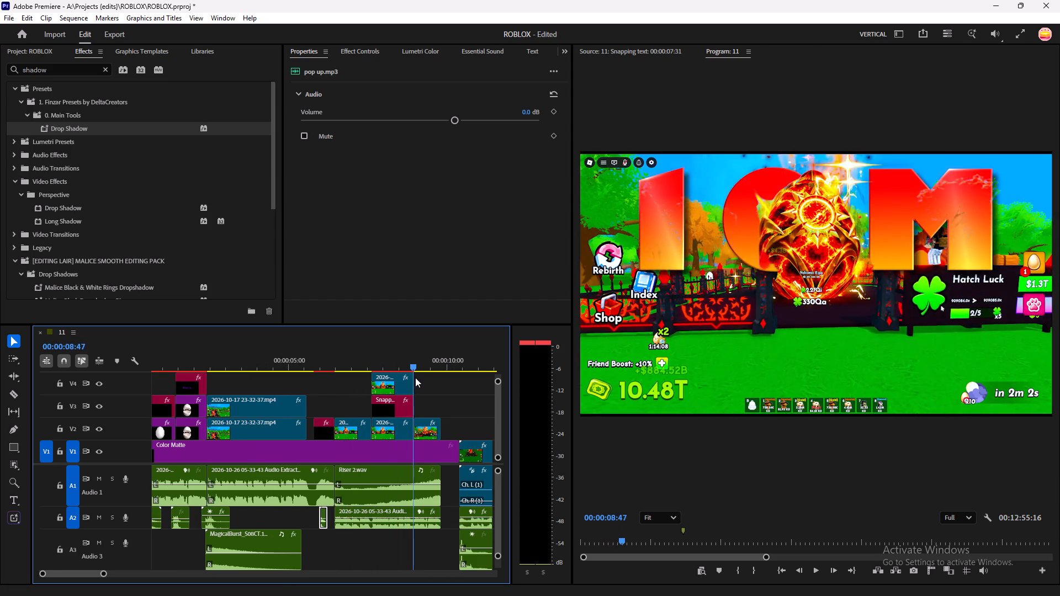
{"action": "left_click_drag", "start_coordinate": [415, 377], "coordinate": [394, 387]}
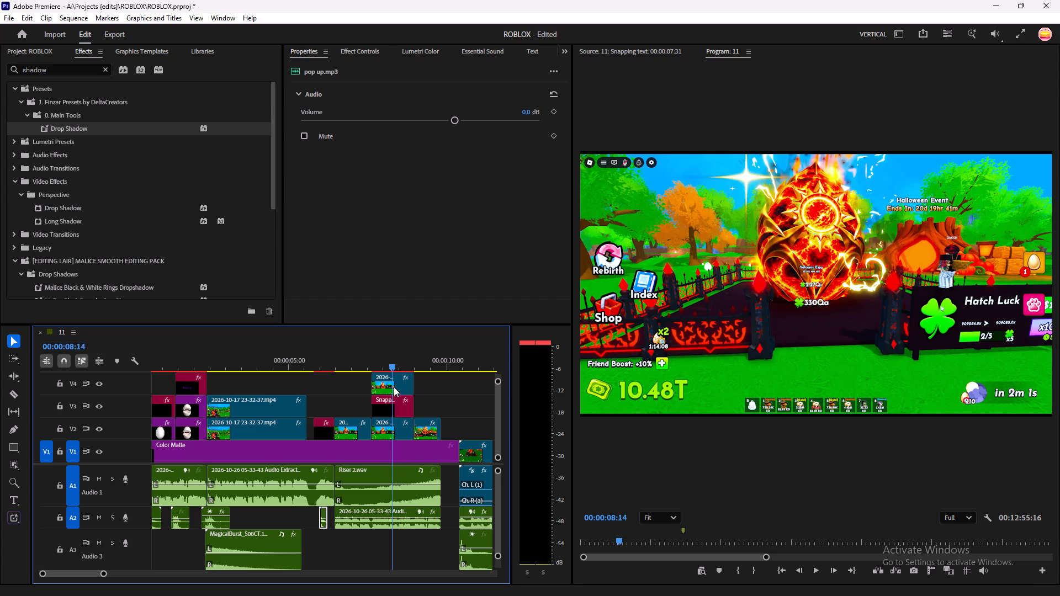
{"action": "left_click_drag", "start_coordinate": [394, 387], "coordinate": [400, 391]}
Enlarge the 10M Snapping text clip on V3 to a Scale of 390% and set its Position Y to 1460.
{"action": "left_click", "coordinate": [393, 412]}
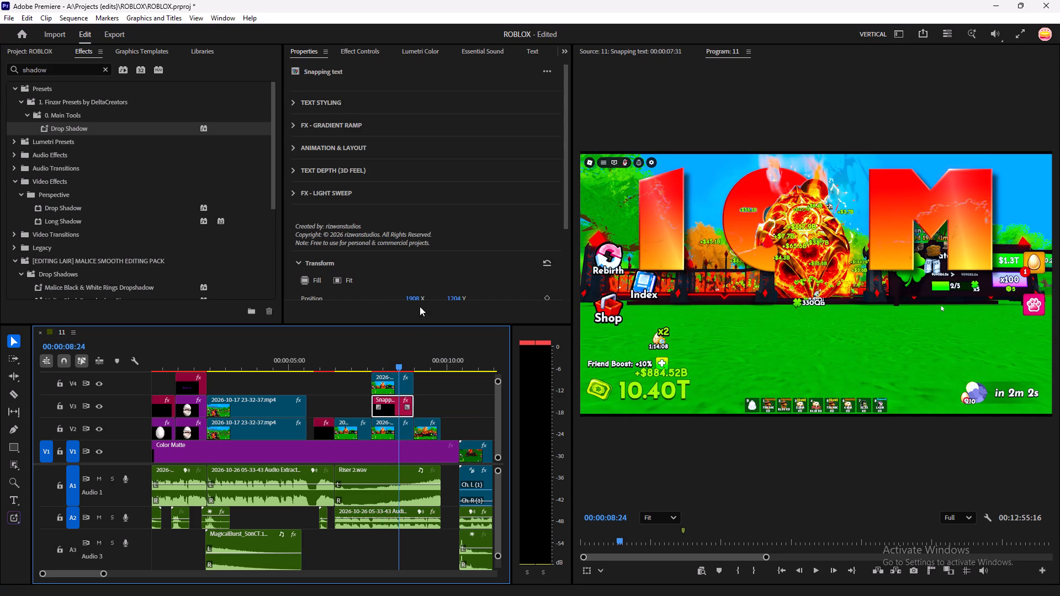
{"action": "scroll", "coordinate": [377, 233], "scroll_direction": "down", "scroll_amount": 10}
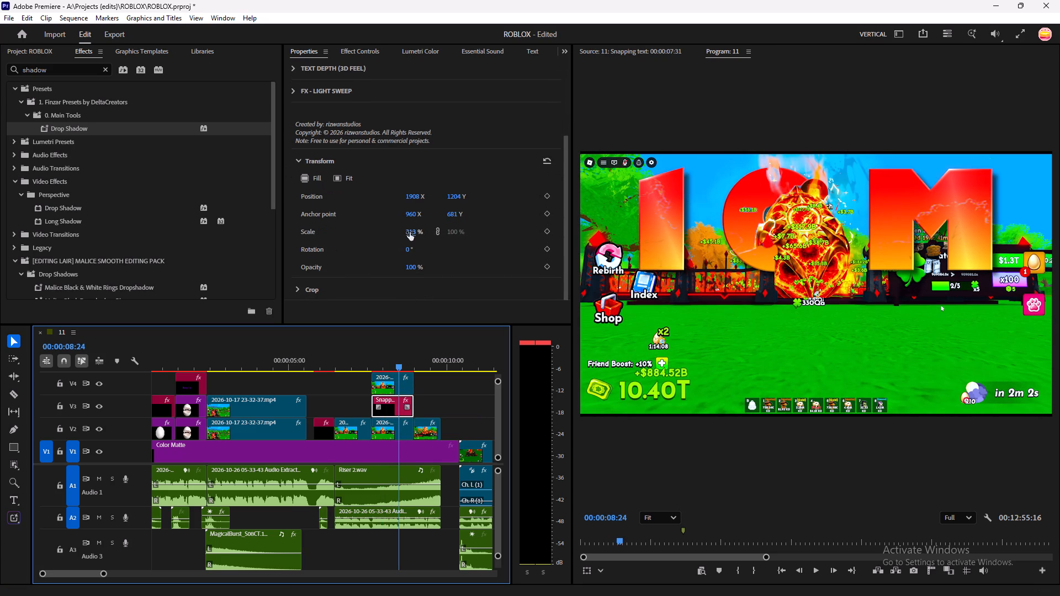
{"action": "left_click_drag", "start_coordinate": [410, 232], "coordinate": [438, 239]}
{"action": "left_click_drag", "start_coordinate": [458, 198], "coordinate": [428, 200]}
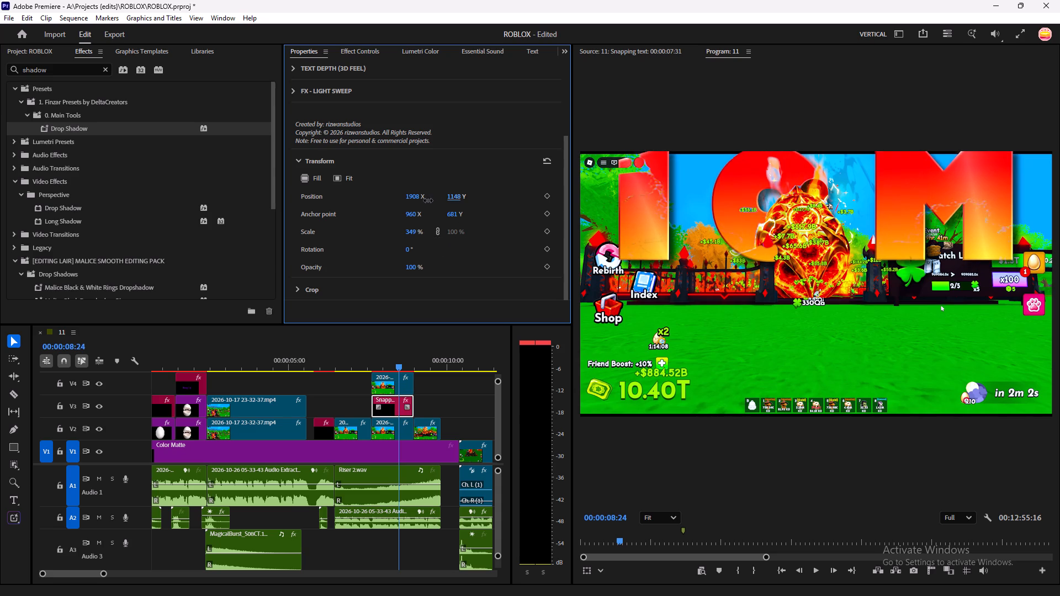
{"action": "left_click_drag", "start_coordinate": [428, 200], "coordinate": [562, 215]}
{"action": "left_click_drag", "start_coordinate": [415, 233], "coordinate": [429, 234]}
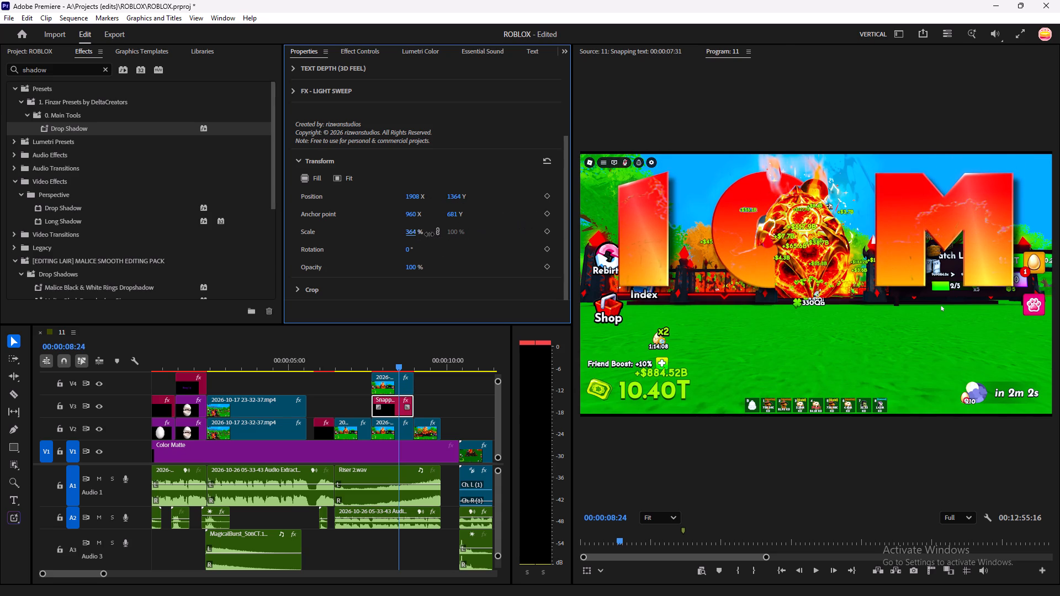
{"action": "left_click_drag", "start_coordinate": [429, 234], "coordinate": [439, 234]}
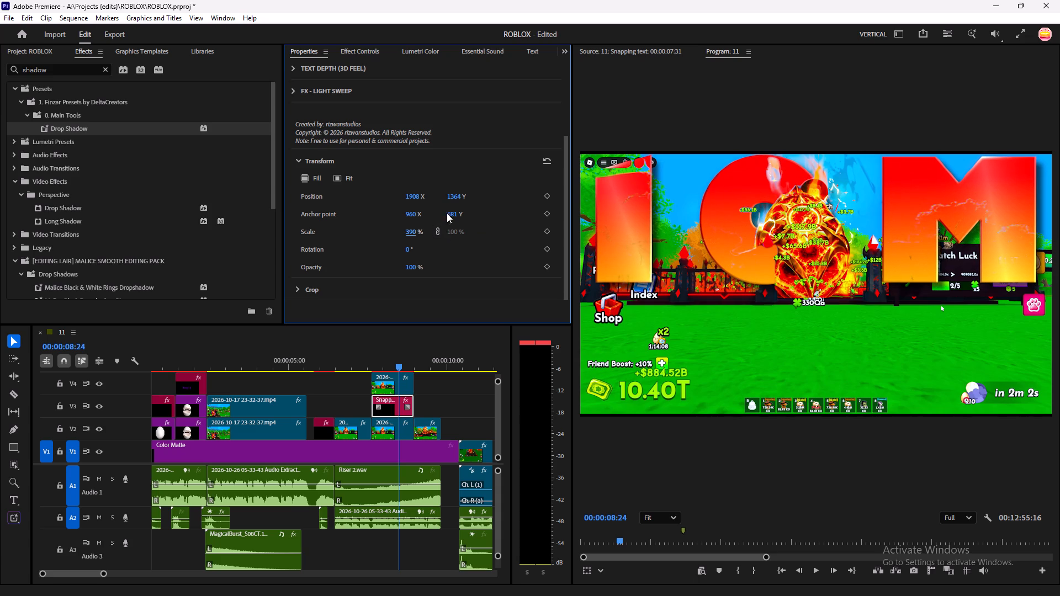
{"action": "left_click_drag", "start_coordinate": [453, 197], "coordinate": [520, 209]}
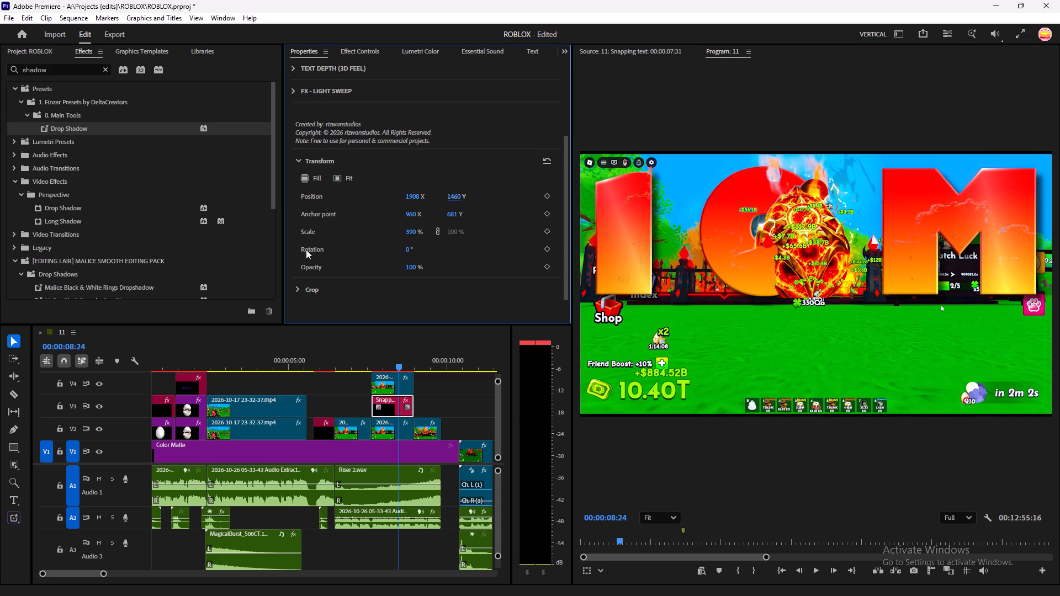
Strengthen the 10M text's Drop Shadow with Opacity 100%, Distance 23 and Softness 16.
{"action": "left_click", "coordinate": [298, 161]}
{"action": "left_click", "coordinate": [361, 51]}
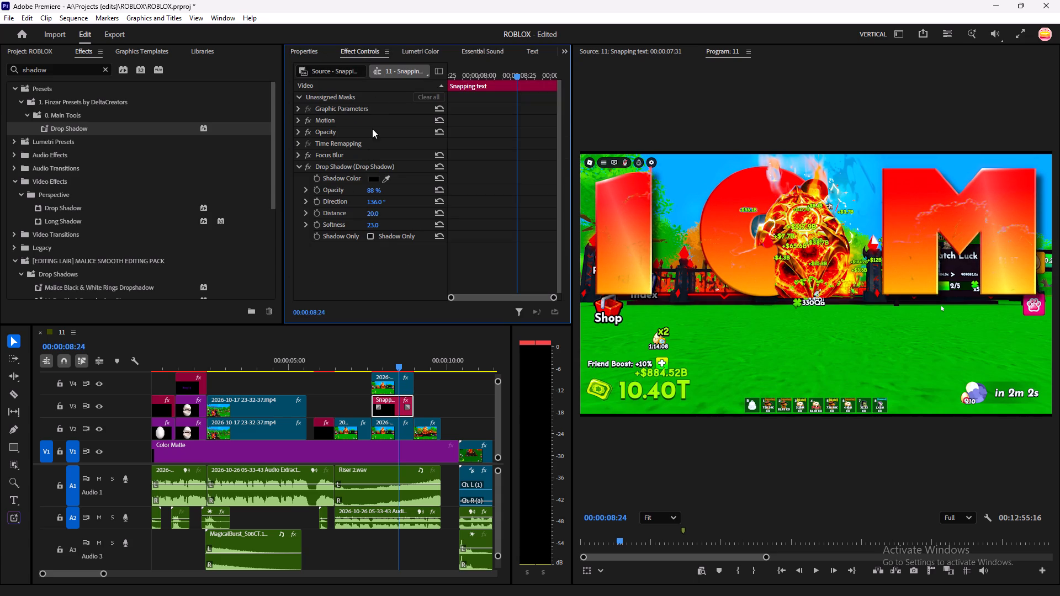
{"action": "left_click", "coordinate": [374, 213]}
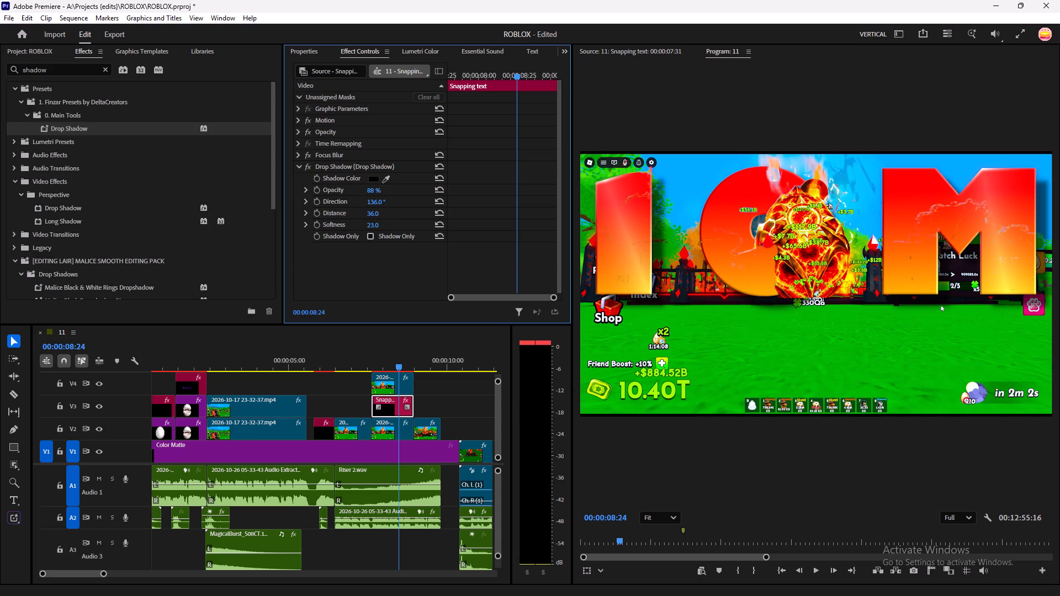
{"action": "left_click_drag", "start_coordinate": [373, 191], "coordinate": [391, 201]}
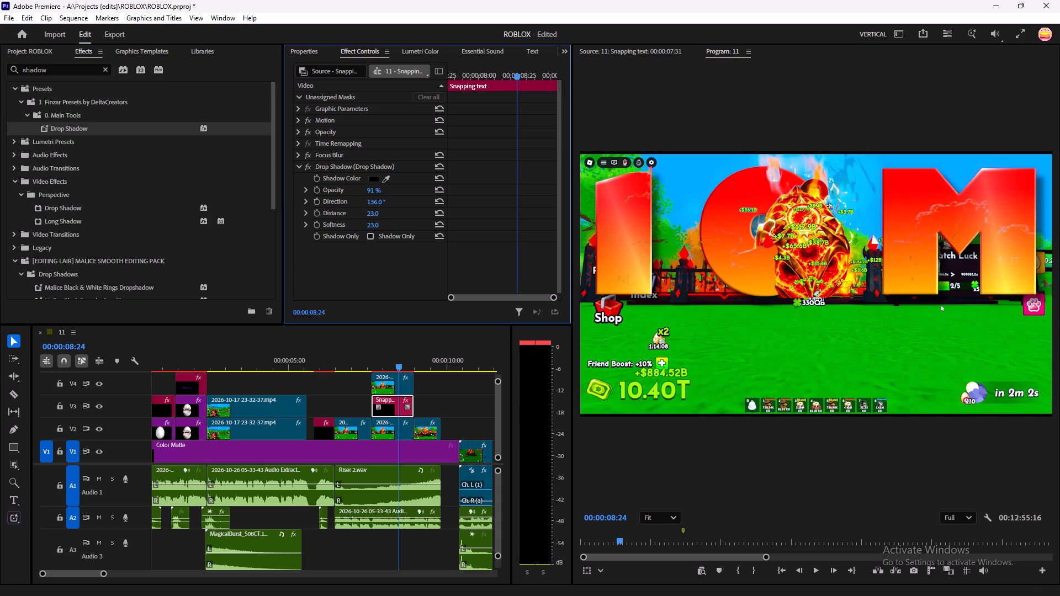
{"action": "left_click_drag", "start_coordinate": [391, 201], "coordinate": [453, 209]}
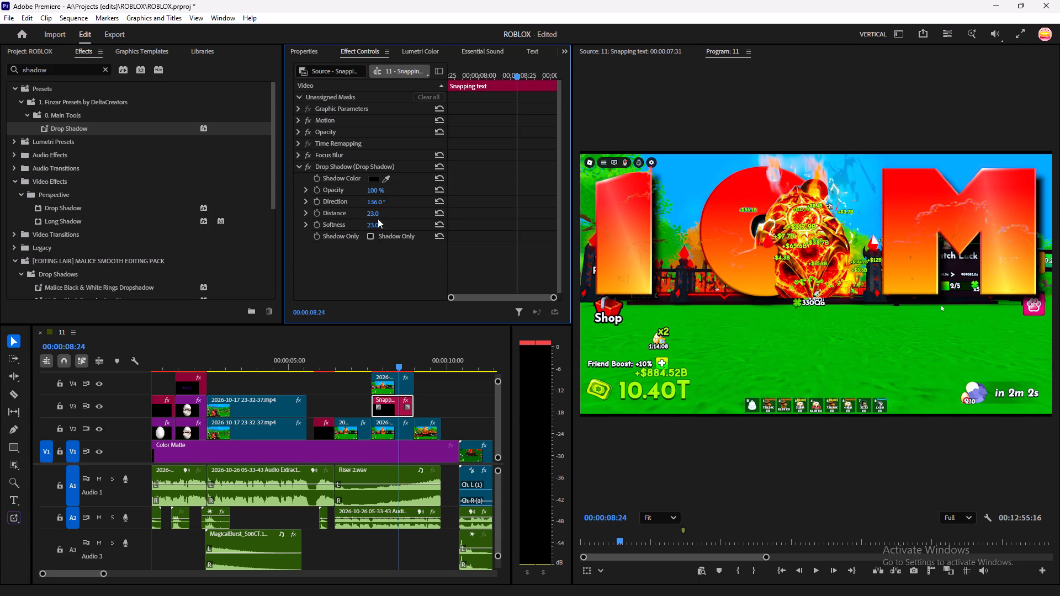
{"action": "left_click_drag", "start_coordinate": [367, 224], "coordinate": [380, 225]}
{"action": "left_click_drag", "start_coordinate": [375, 225], "coordinate": [374, 228]}
{"action": "left_click_drag", "start_coordinate": [374, 228], "coordinate": [369, 231]}
Review the 10M text animation and the gameplay footage after it up to 00:00:13:01.
{"action": "left_click_drag", "start_coordinate": [399, 363], "coordinate": [379, 371]}
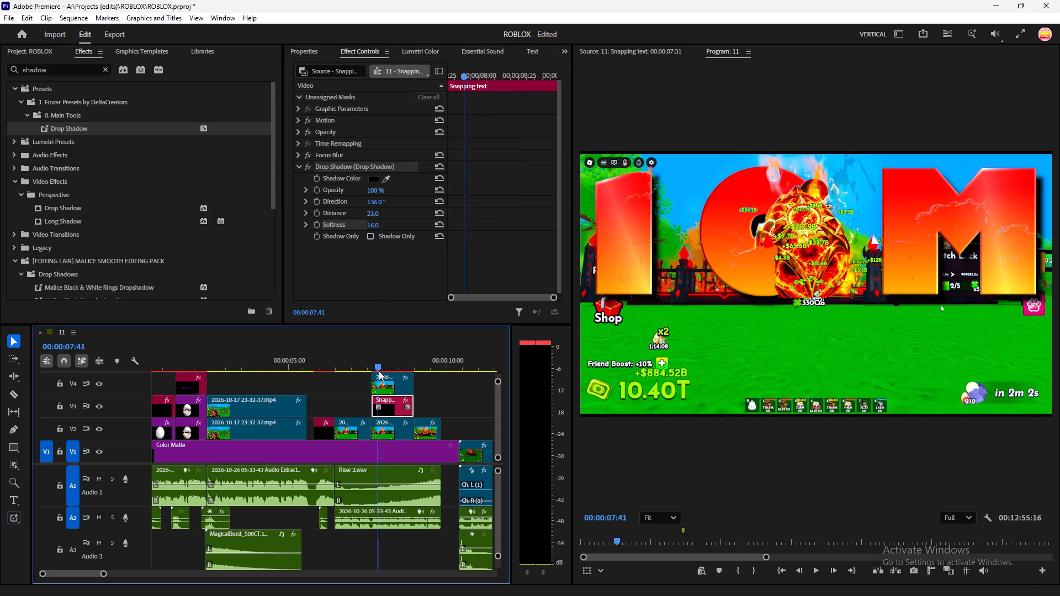
{"action": "left_click_drag", "start_coordinate": [379, 371], "coordinate": [388, 377]}
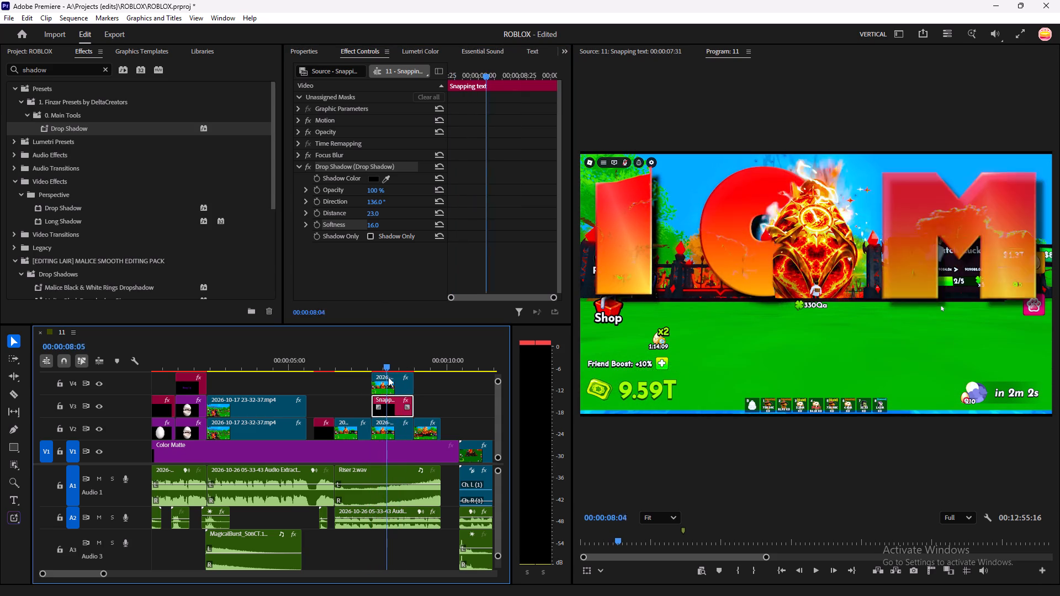
{"action": "left_click_drag", "start_coordinate": [388, 377], "coordinate": [433, 379]}
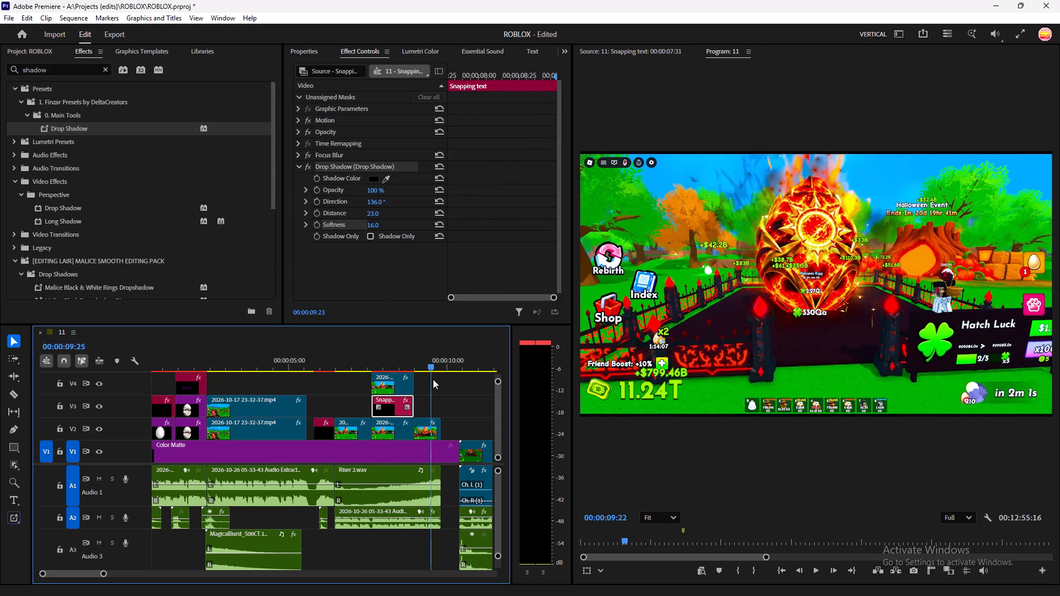
{"action": "left_click_drag", "start_coordinate": [433, 379], "coordinate": [479, 386]}
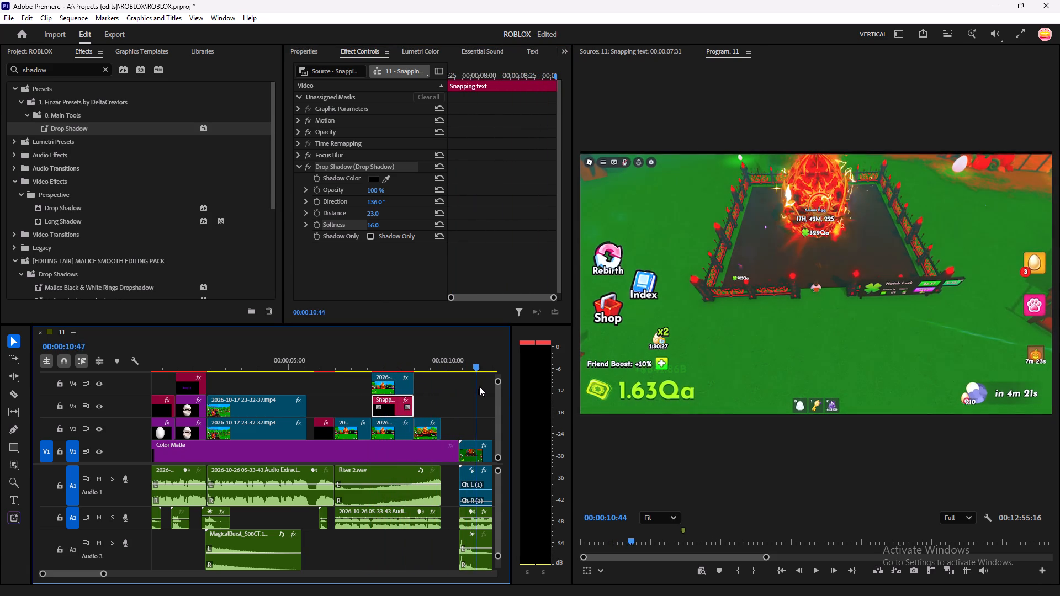
{"action": "left_click_drag", "start_coordinate": [479, 386], "coordinate": [341, 394]}
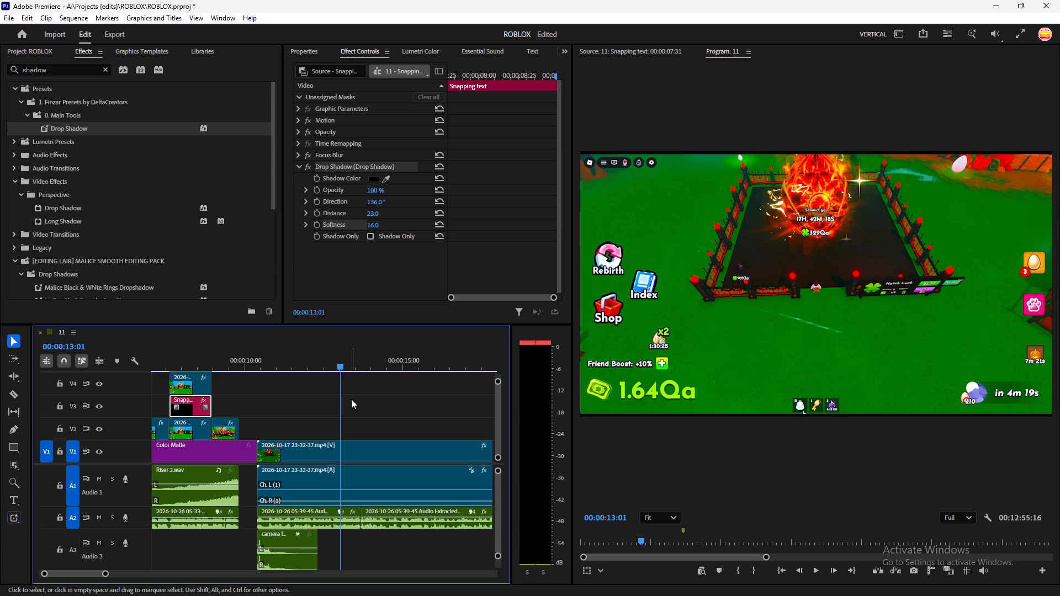
Save the project.
{"action": "key", "text": "ctrl+s"}
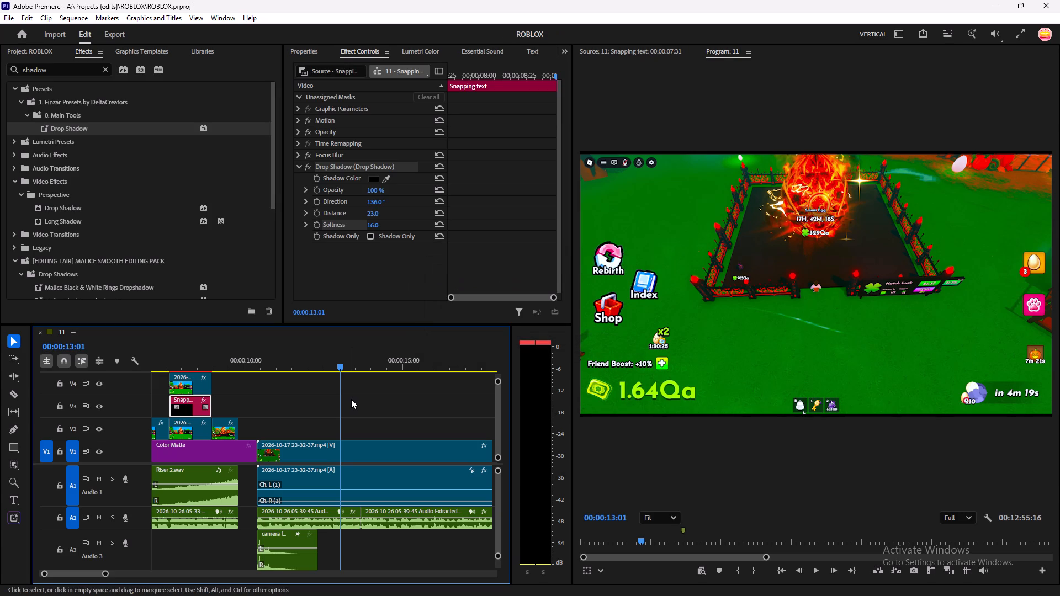
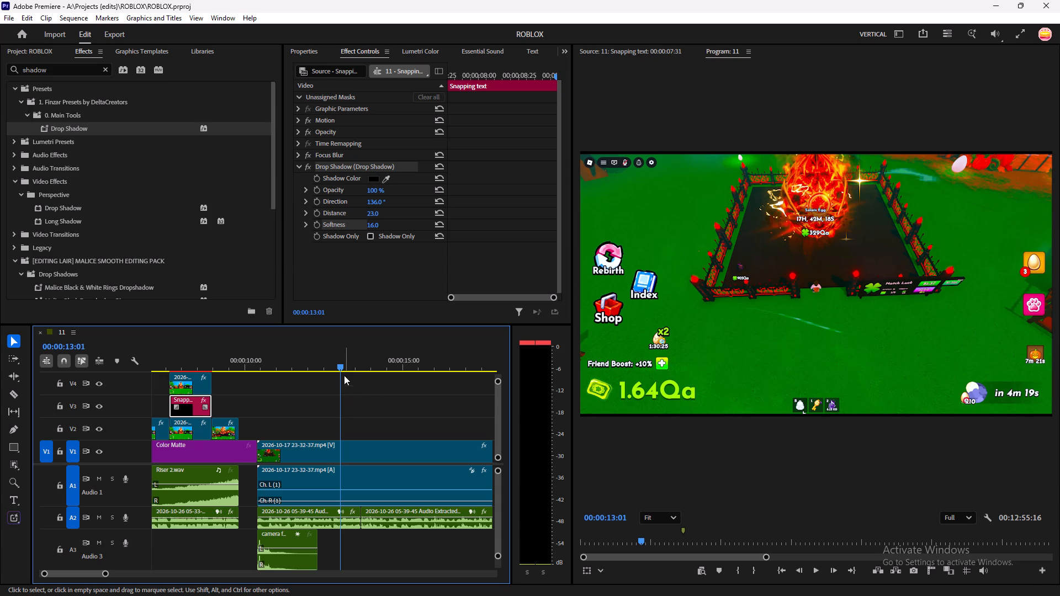
Split the Color Matte on V1 where the gameplay clip on V2 ends, and select the segment after the cut.
{"action": "left_click_drag", "start_coordinate": [341, 360], "coordinate": [253, 426]}
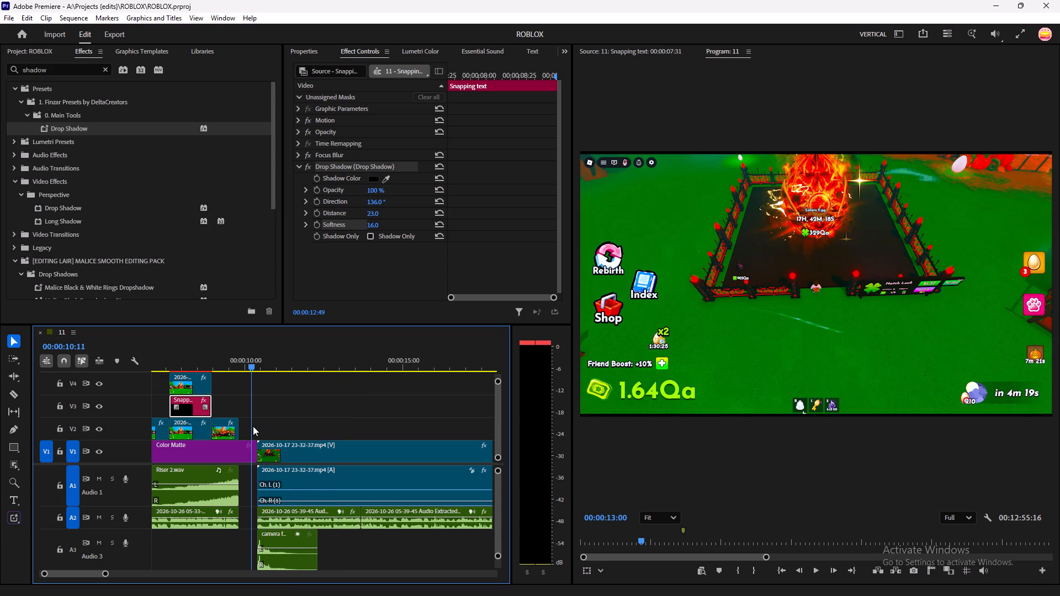
{"action": "left_click_drag", "start_coordinate": [253, 426], "coordinate": [247, 433]}
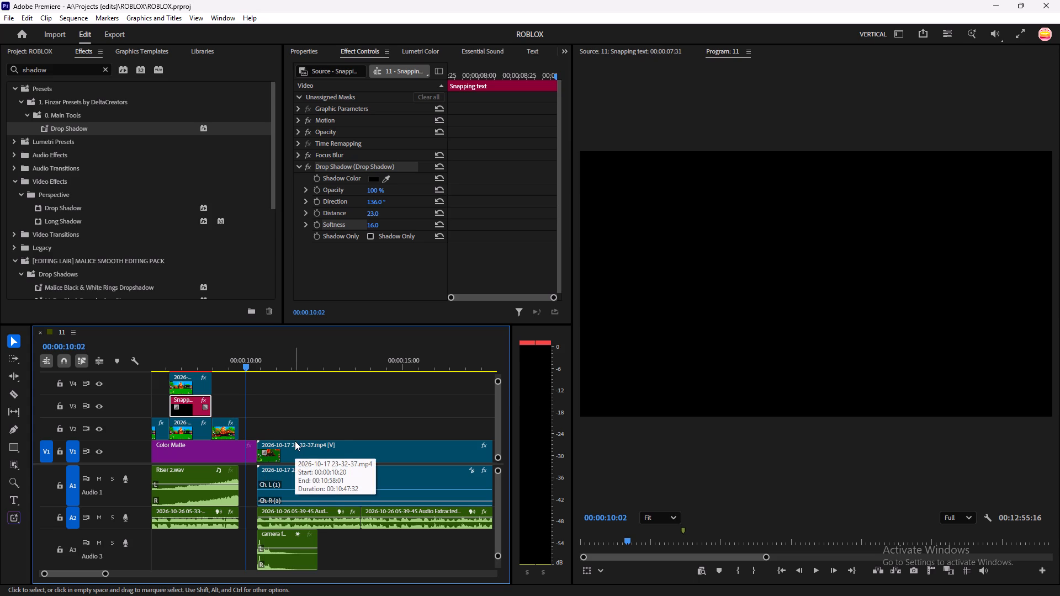
{"action": "key", "text": "equal"}
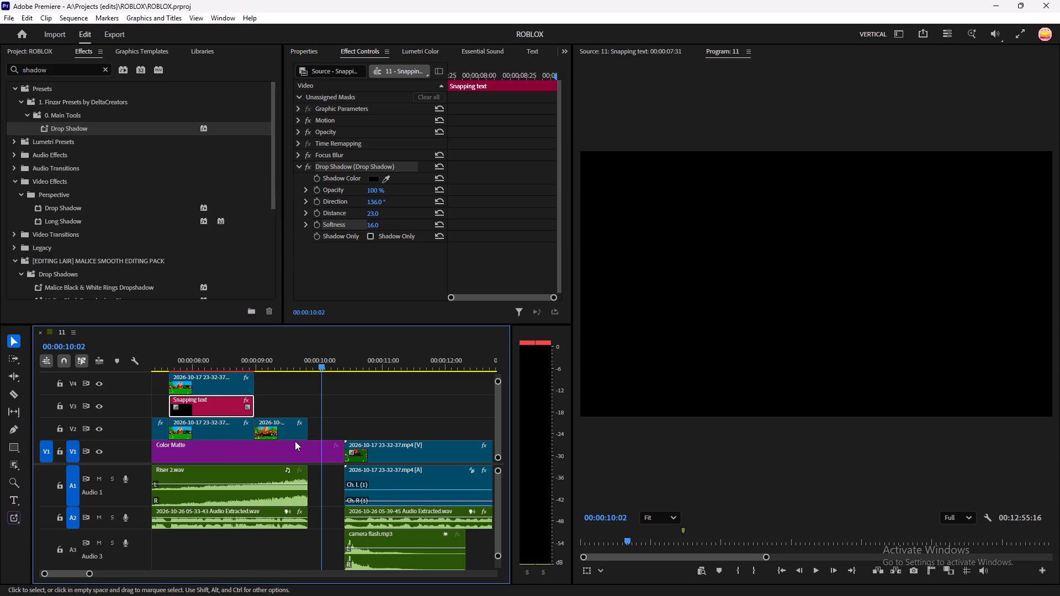
{"action": "type", "text": "=="}
{"action": "type", "text": "=-"}
{"action": "key", "text": "c"}
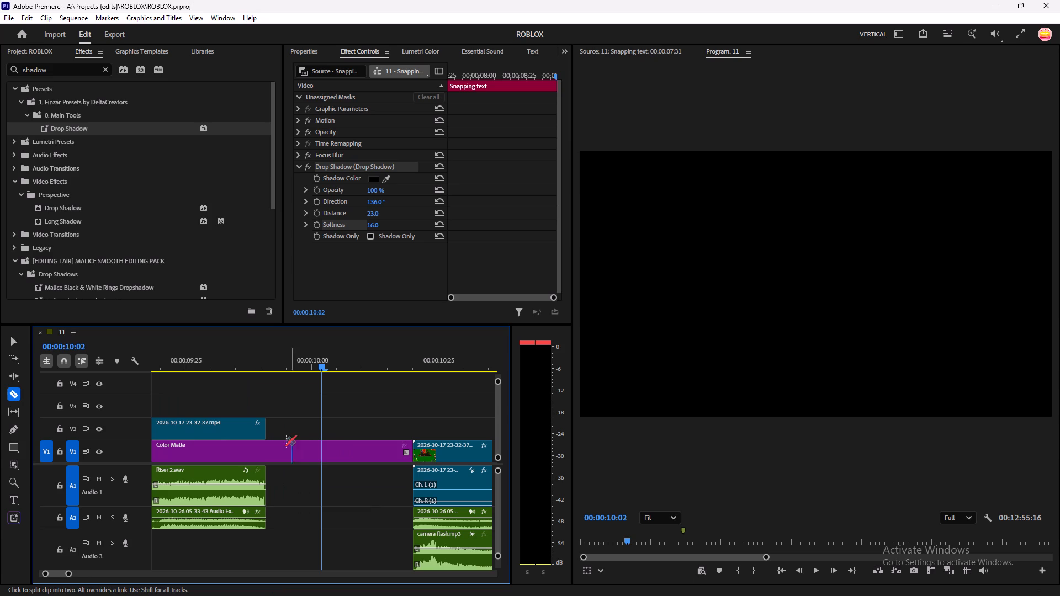
{"action": "left_click", "coordinate": [268, 449]}
{"action": "key", "text": "v"}
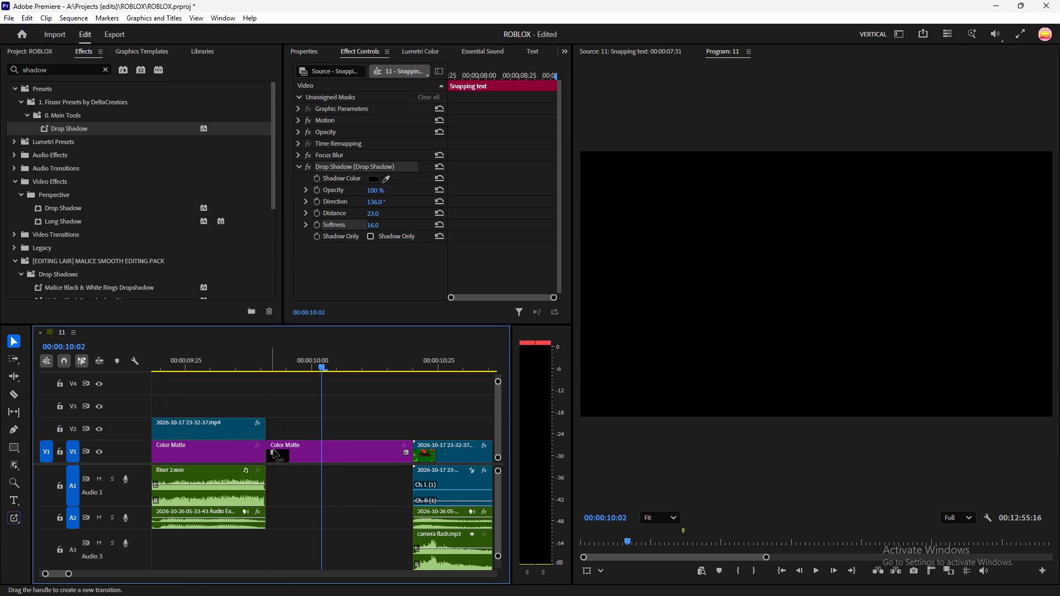
{"action": "left_click", "coordinate": [298, 441]}
{"action": "left_click", "coordinate": [301, 433]}
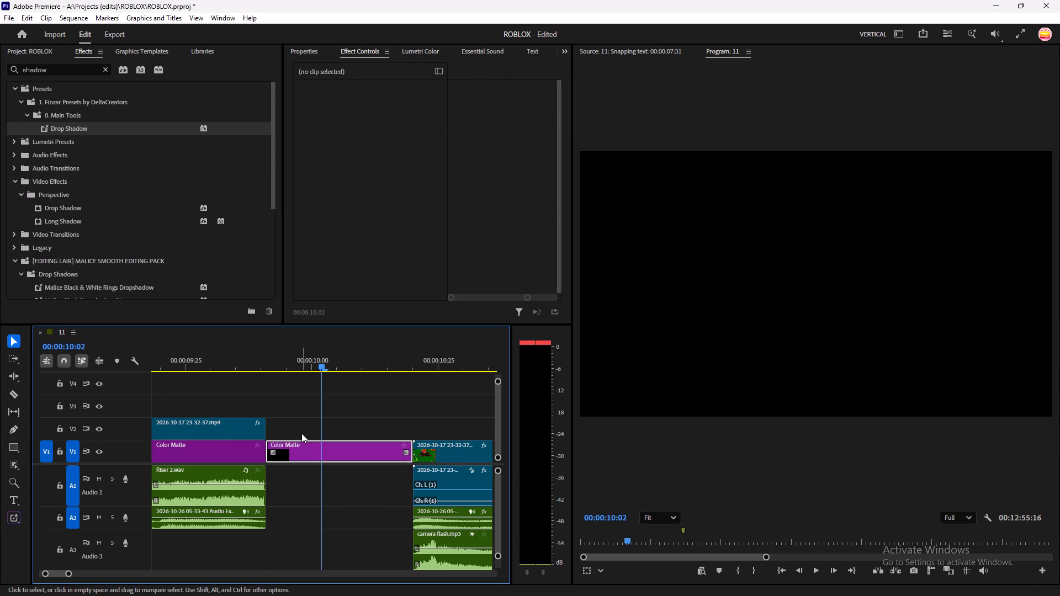